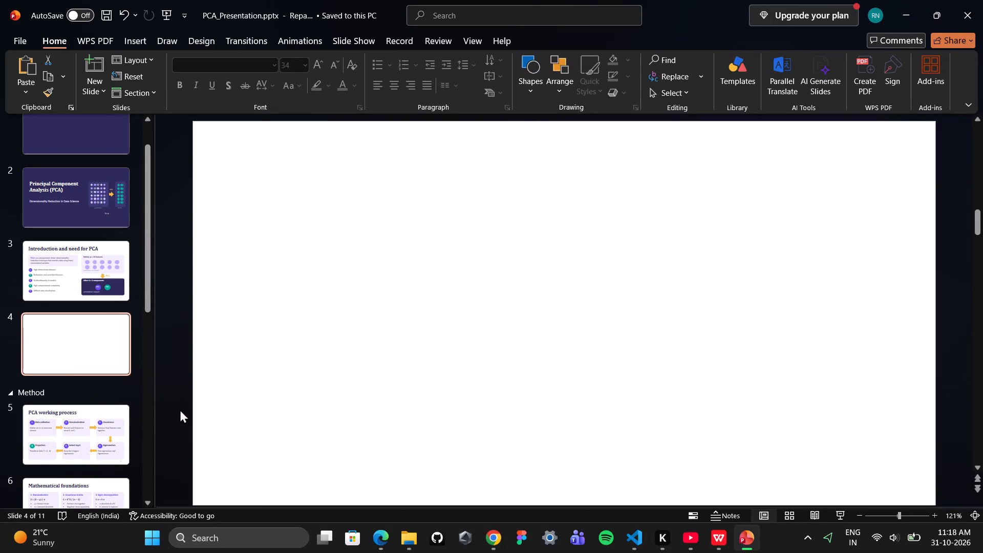
Switch to the WPS Office copy of PCA_Presentation.pptx and open the "Principal components explained" slide for reference.
left_click(722, 539)
key("Down")
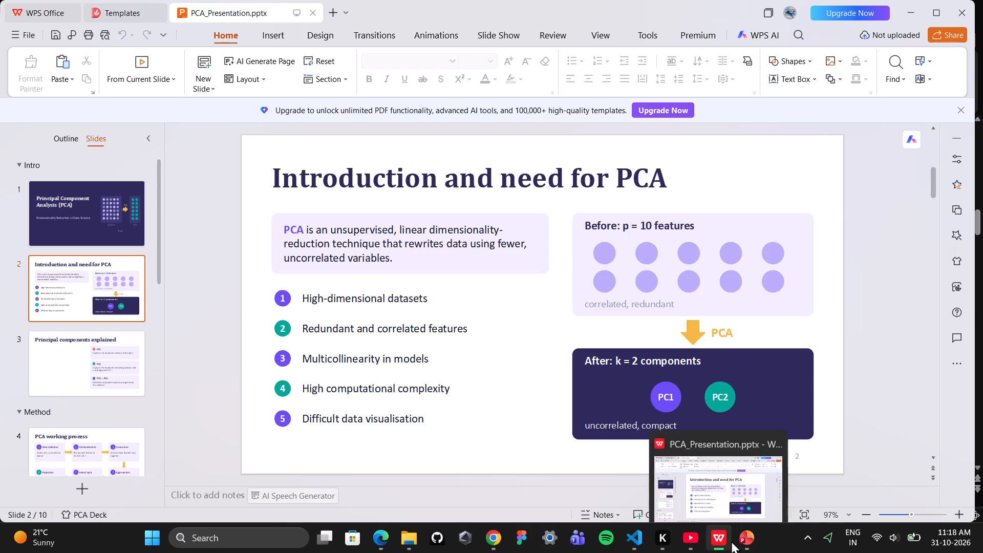
left_click(733, 539)
left_click(710, 535)
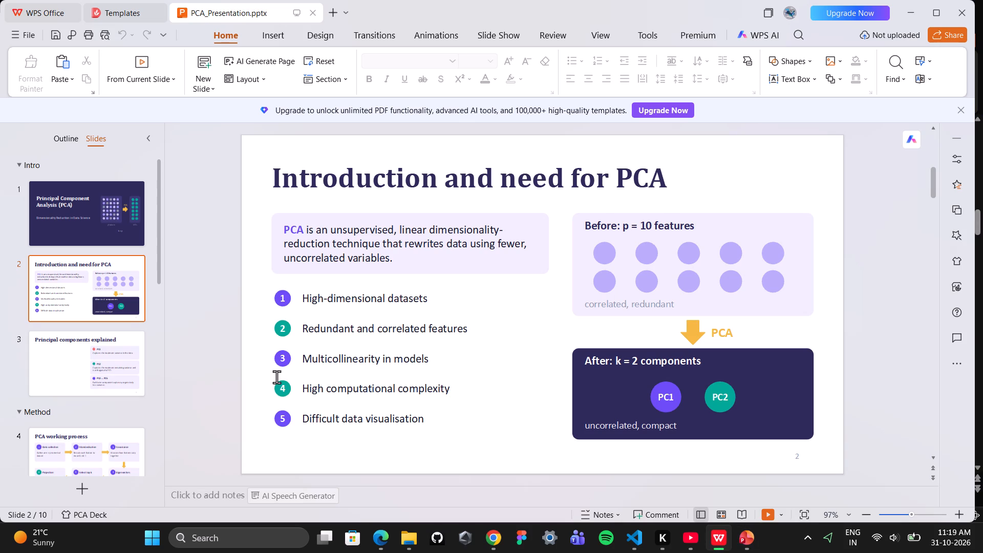
left_click(53, 349)
left_click(407, 287)
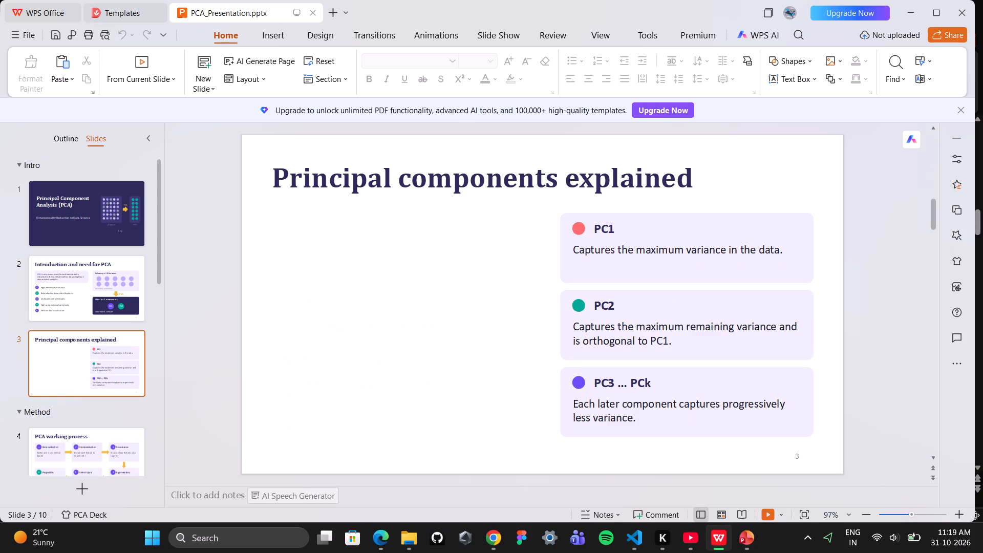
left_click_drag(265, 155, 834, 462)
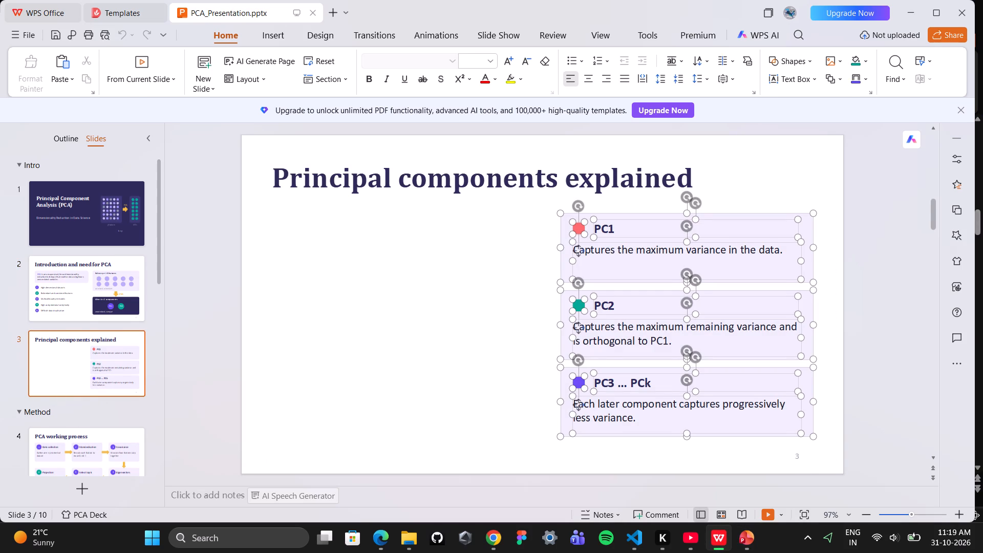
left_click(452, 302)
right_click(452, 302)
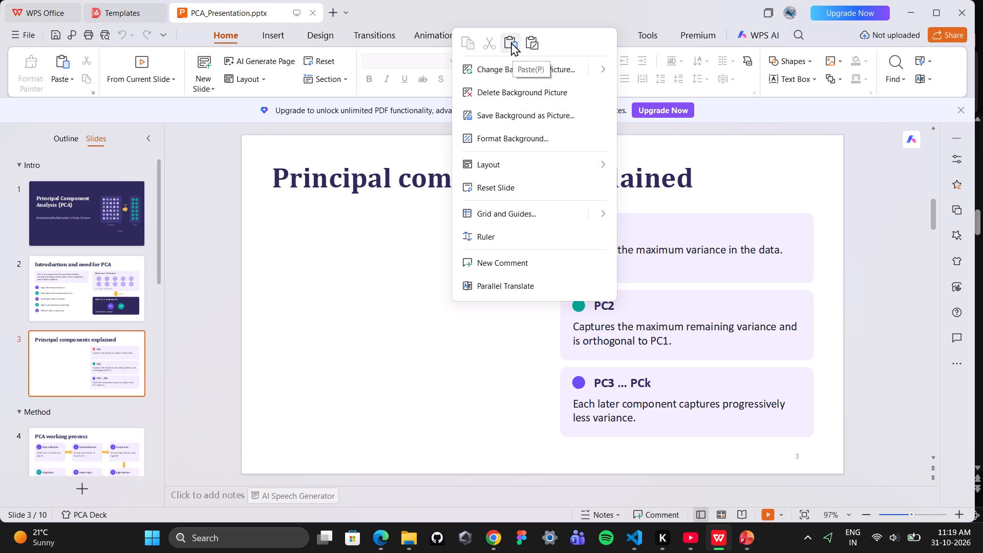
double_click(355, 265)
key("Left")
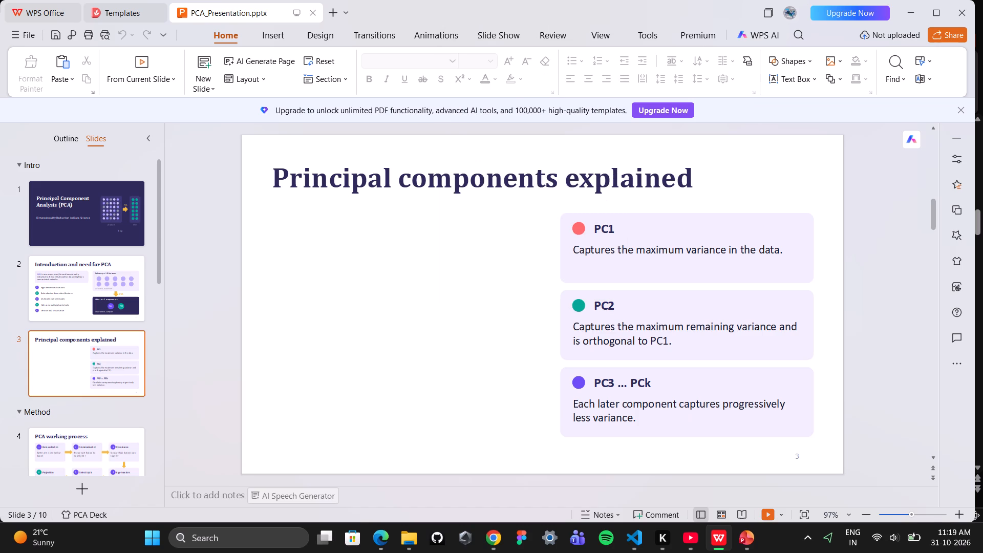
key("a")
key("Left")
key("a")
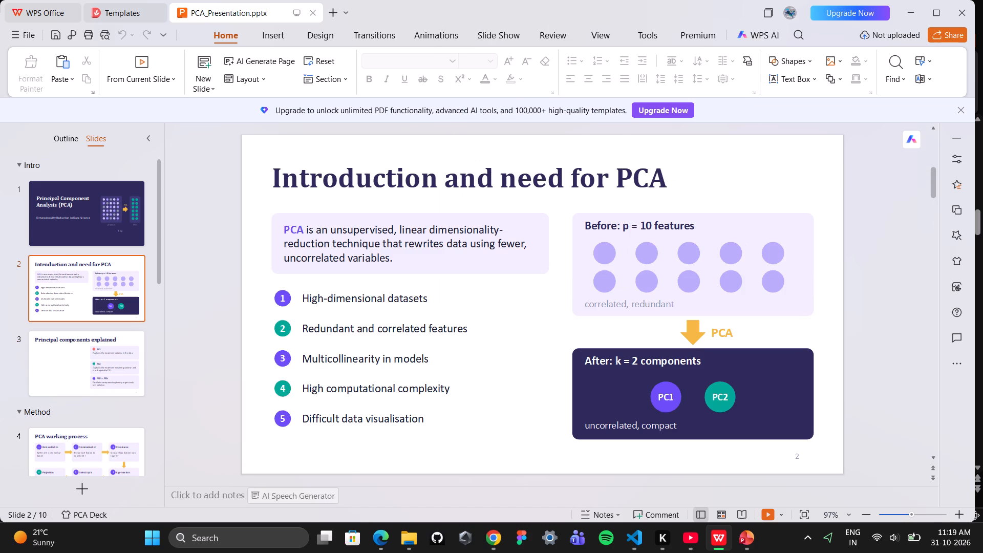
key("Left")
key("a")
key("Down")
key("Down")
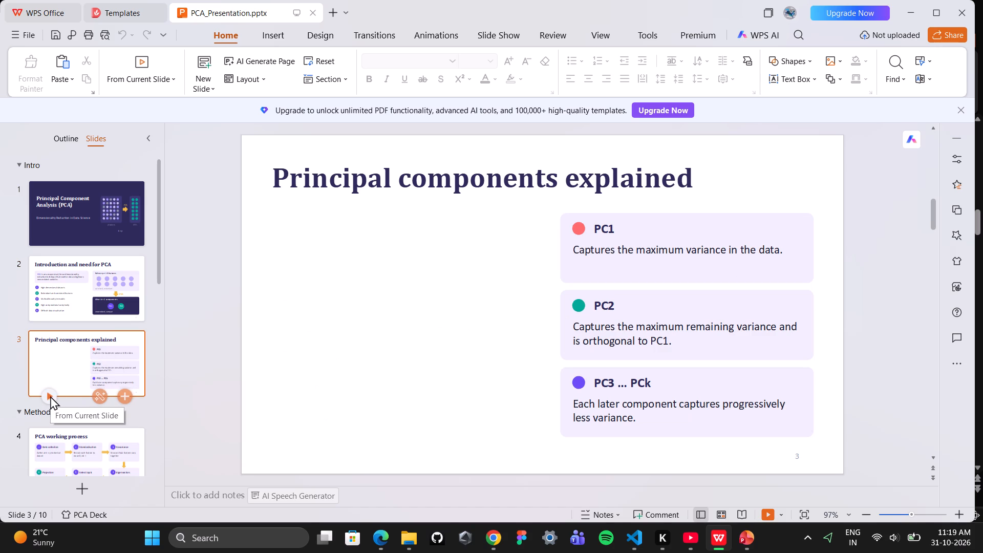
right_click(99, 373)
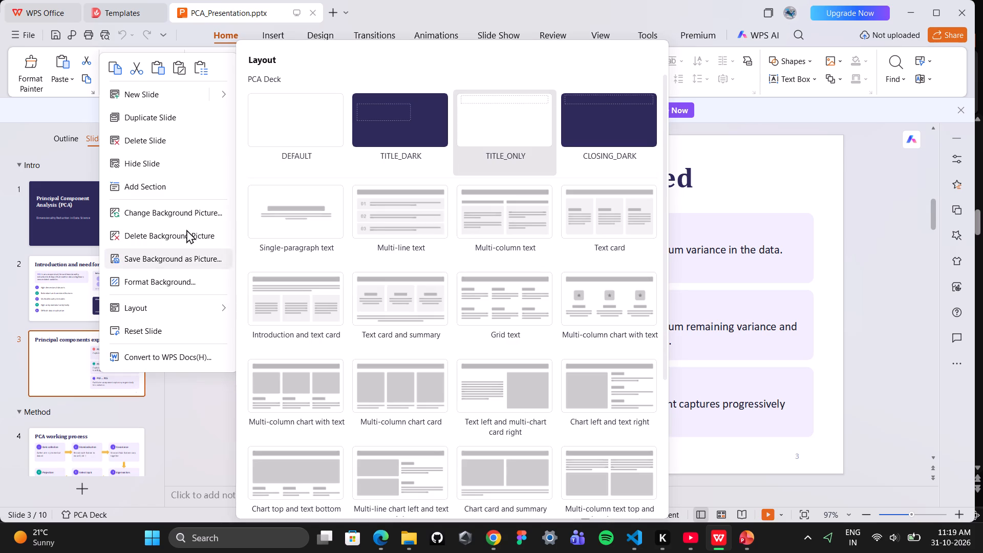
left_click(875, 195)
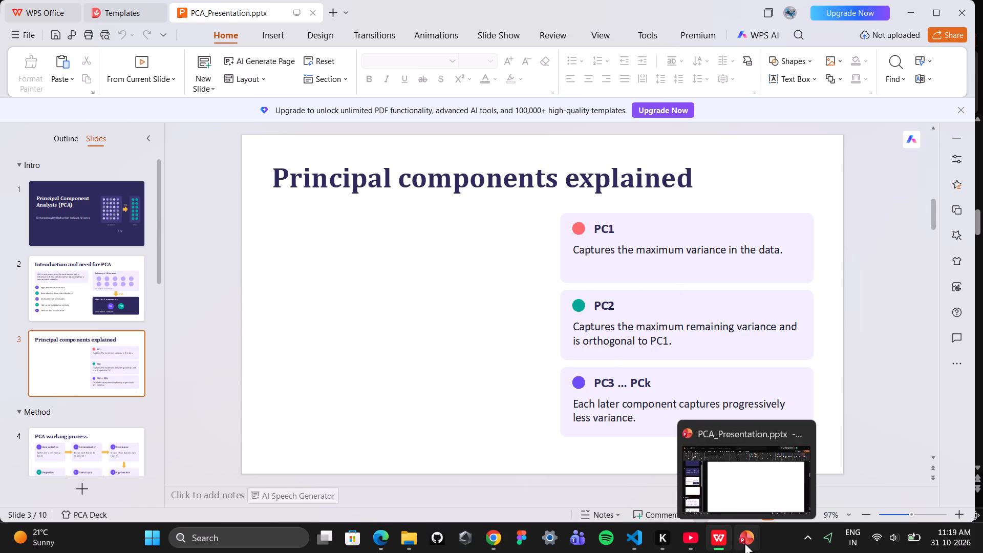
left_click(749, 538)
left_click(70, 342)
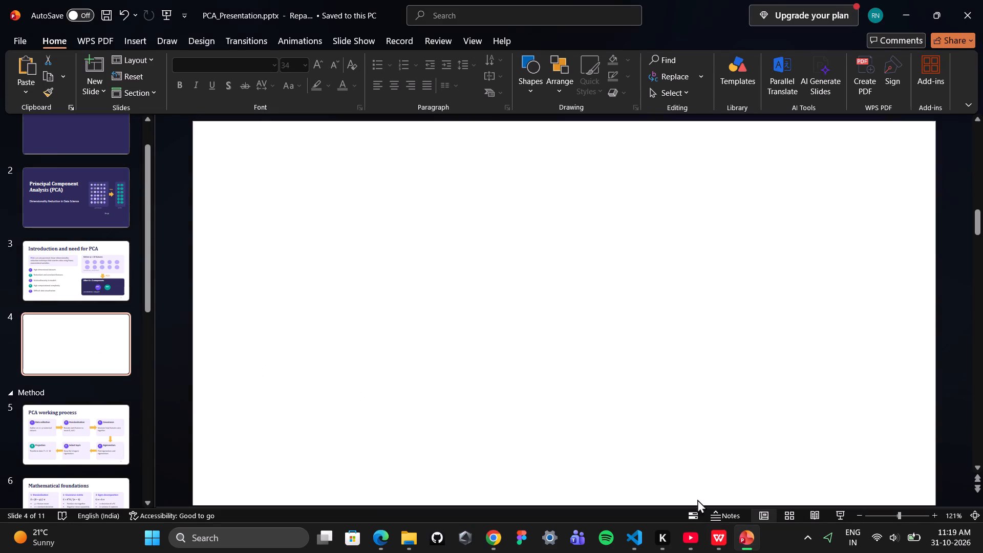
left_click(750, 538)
Copy the title text "Principal components explained" from the WPS Office slide and paste it onto blank slide 4 in PowerPoint.
left_click(448, 174)
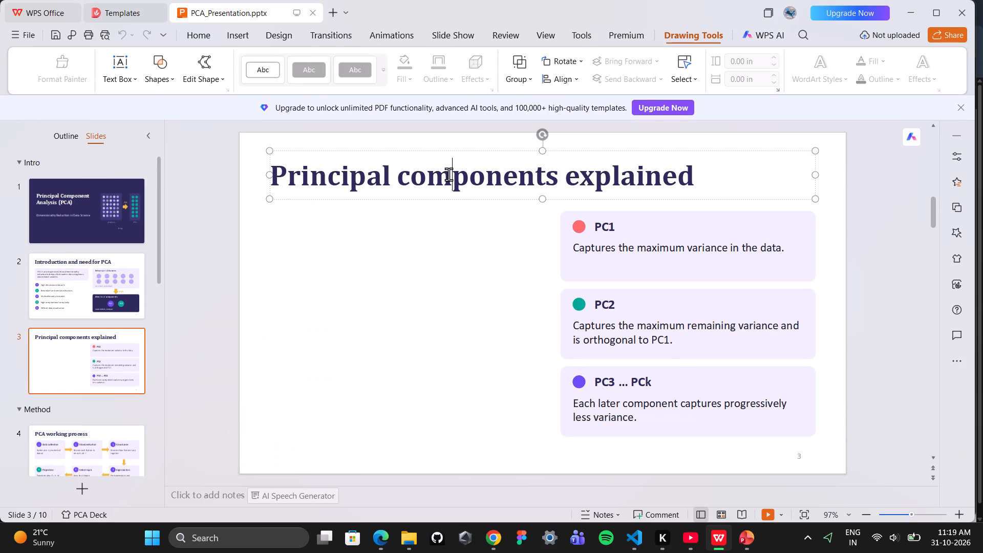
right_click(448, 174)
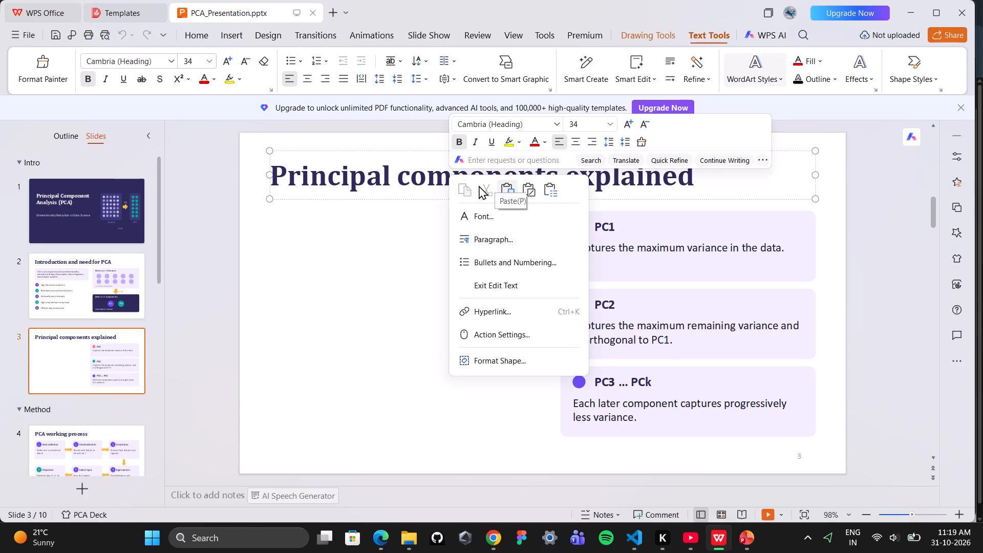
left_click(409, 182)
key("ctrl+a")
key("ctrl+c")
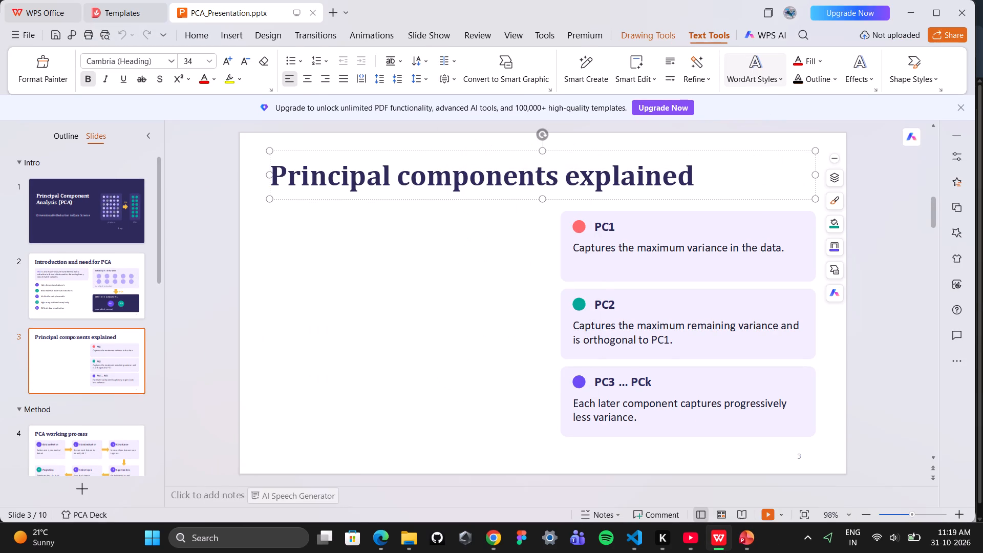
left_click(743, 531)
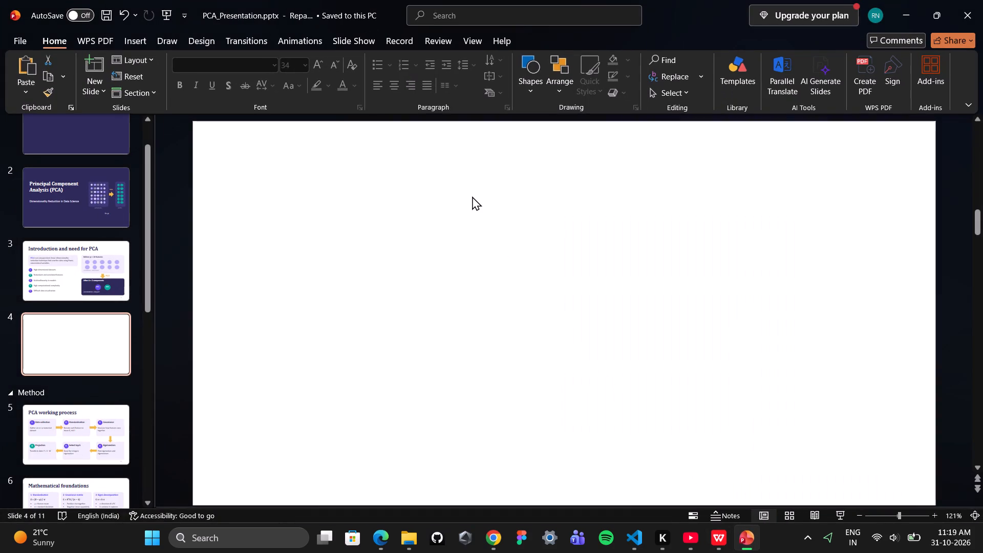
left_click(421, 193)
key("ctrl+v")
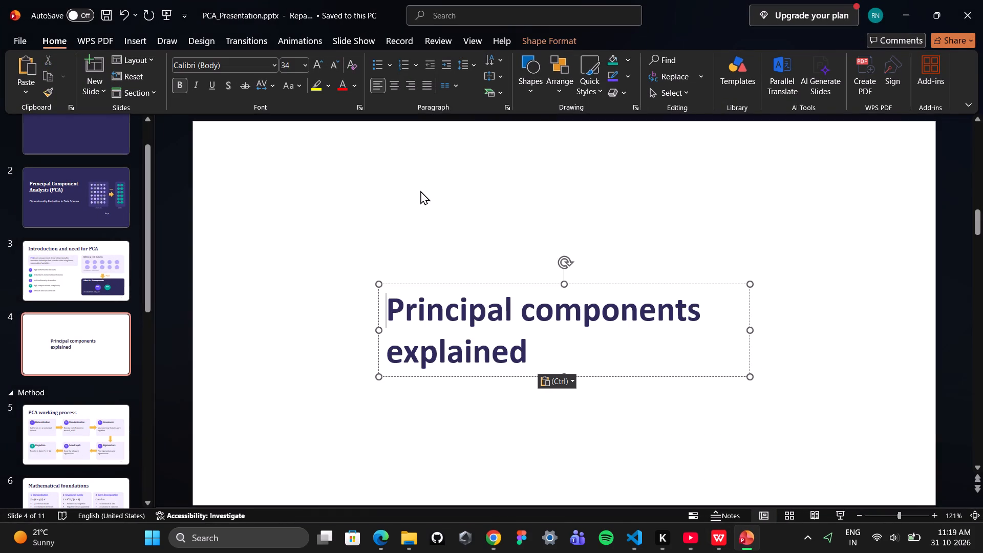
Move the pasted title to the upper part of slide 4 and widen its text box to fit one line.
left_click_drag(494, 323, 348, 144)
left_click(429, 367)
left_click_drag(444, 281, 349, 146)
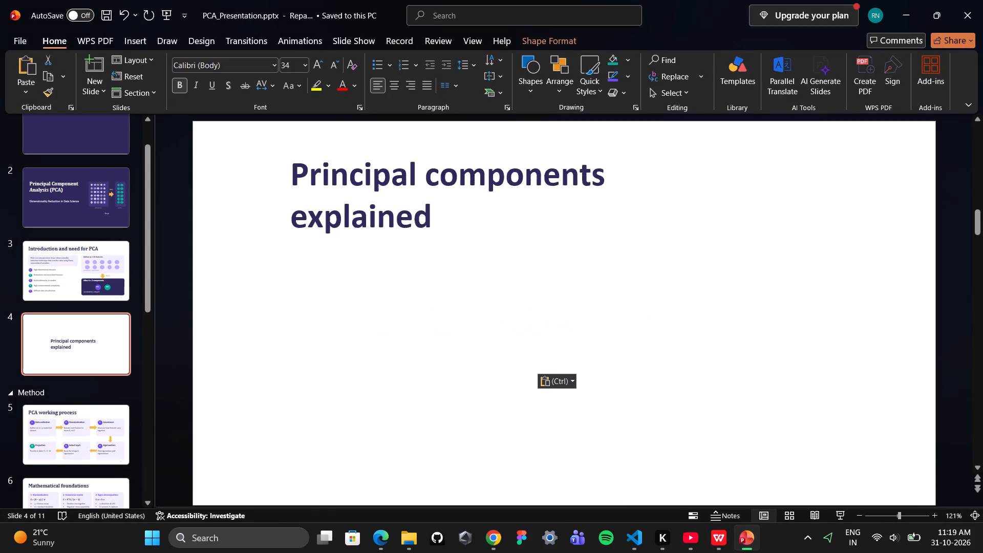
left_click_drag(349, 146, 312, 141)
left_click_drag(616, 190, 794, 185)
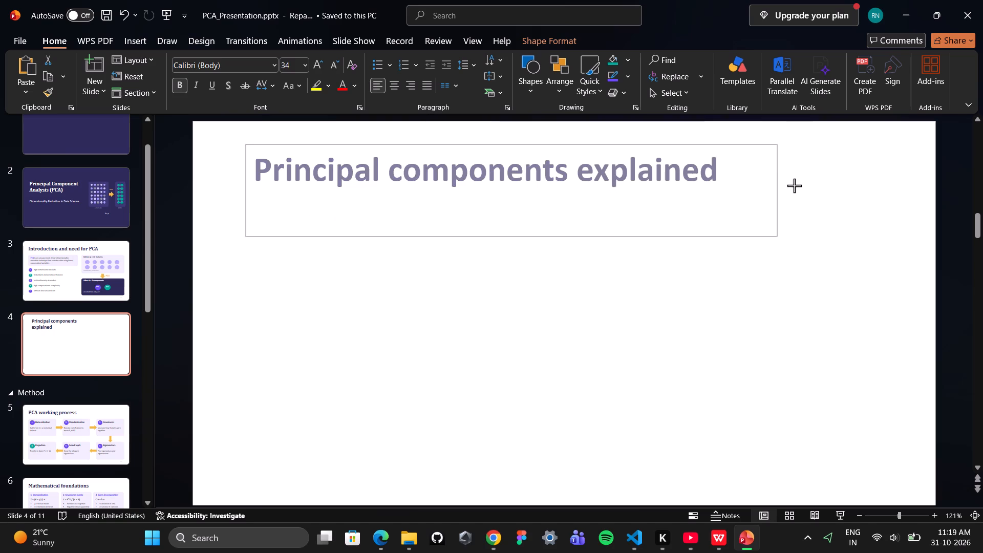
left_click_drag(794, 185, 805, 182)
left_click(642, 347)
Examine the PC1 card and its coloured circle on the WPS Office slide, and return to PowerPoint.
left_click(751, 535)
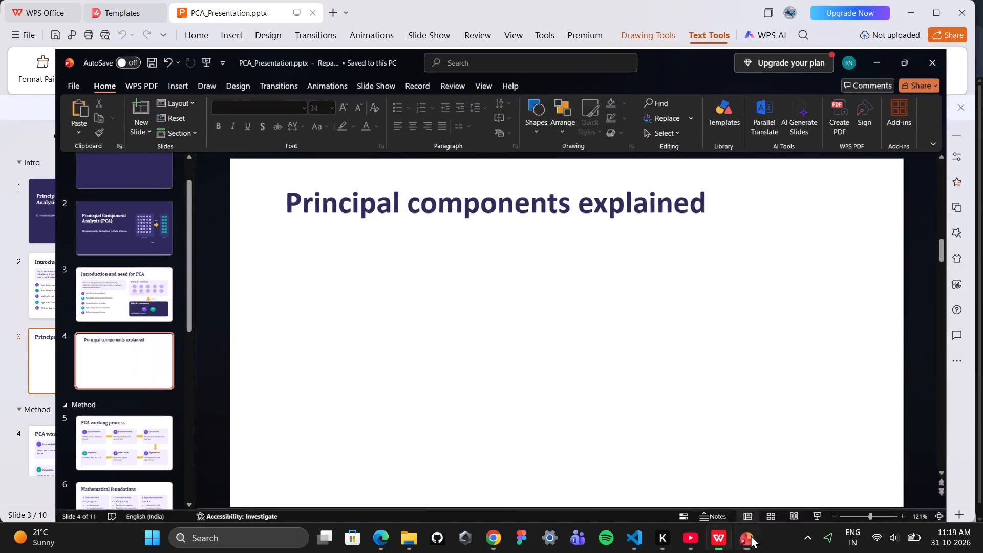
left_click(596, 250)
left_click(579, 229)
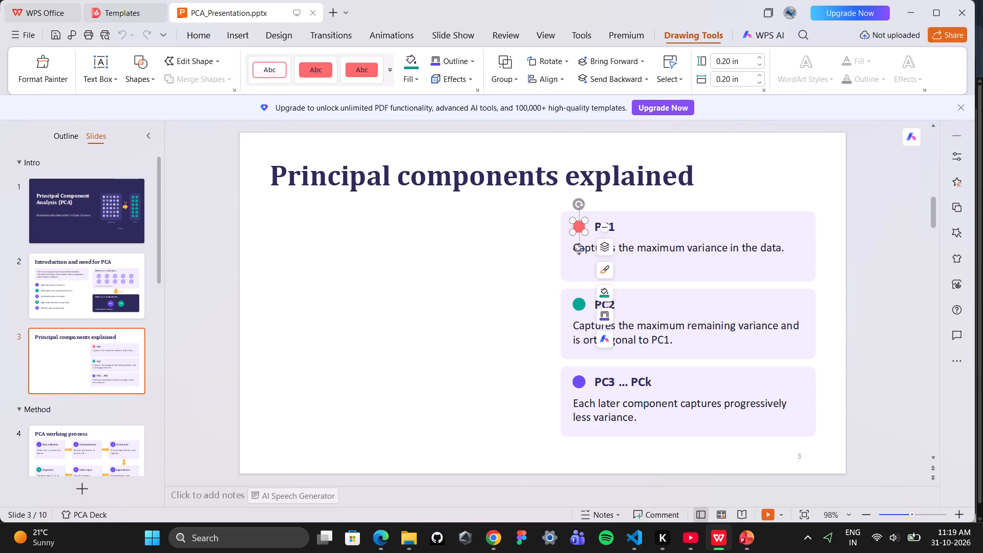
left_click(569, 225)
left_click(569, 225)
left_click(752, 552)
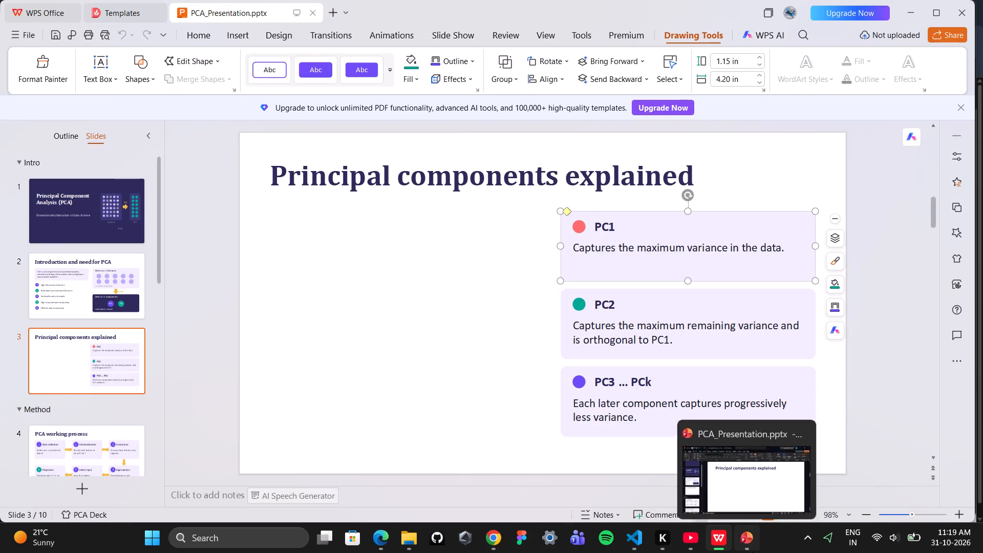
Review the design of the deck's other slides, including "Mathematical foundations" and "Conclusion and references", and return to slide 4.
scroll(69, 369, "down", 2)
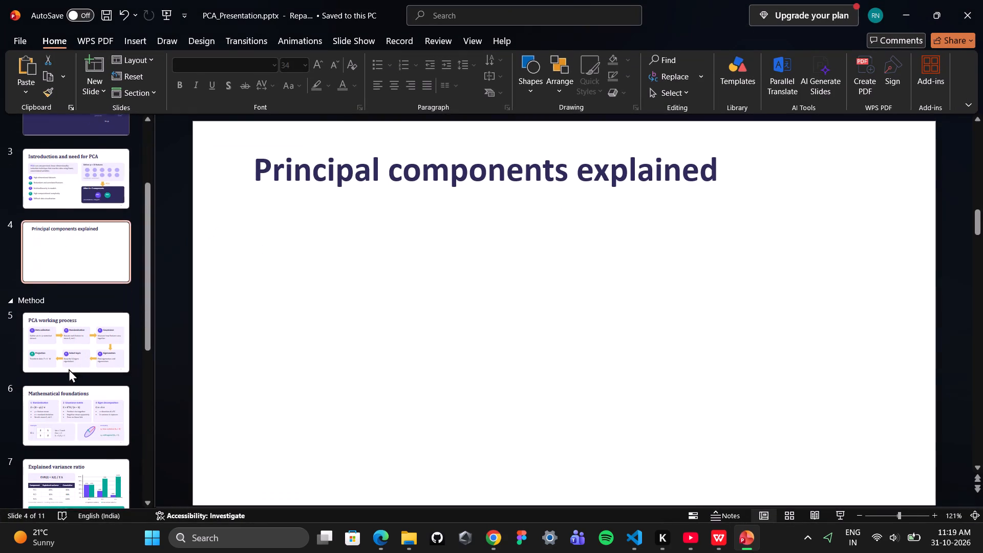
left_click(69, 363)
left_click(75, 420)
scroll(75, 421, "down", 2)
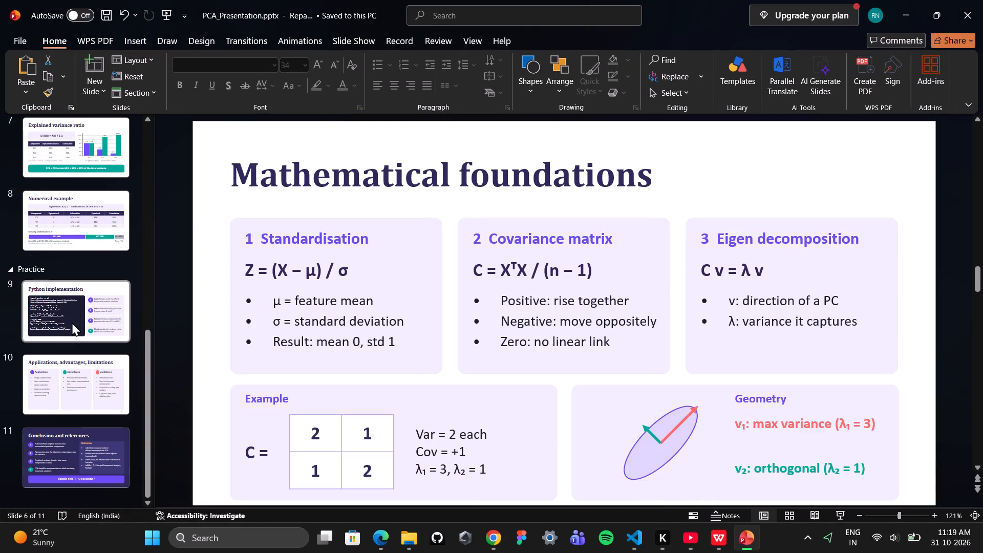
left_click(72, 443)
scroll(92, 290, "up", 6)
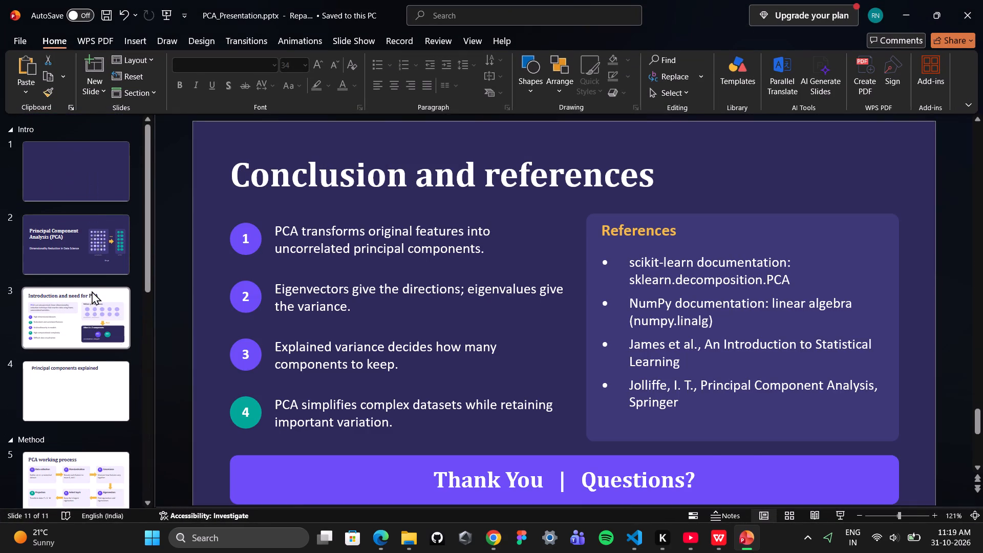
left_click(76, 310)
scroll(76, 311, "down", 1)
left_click(80, 348)
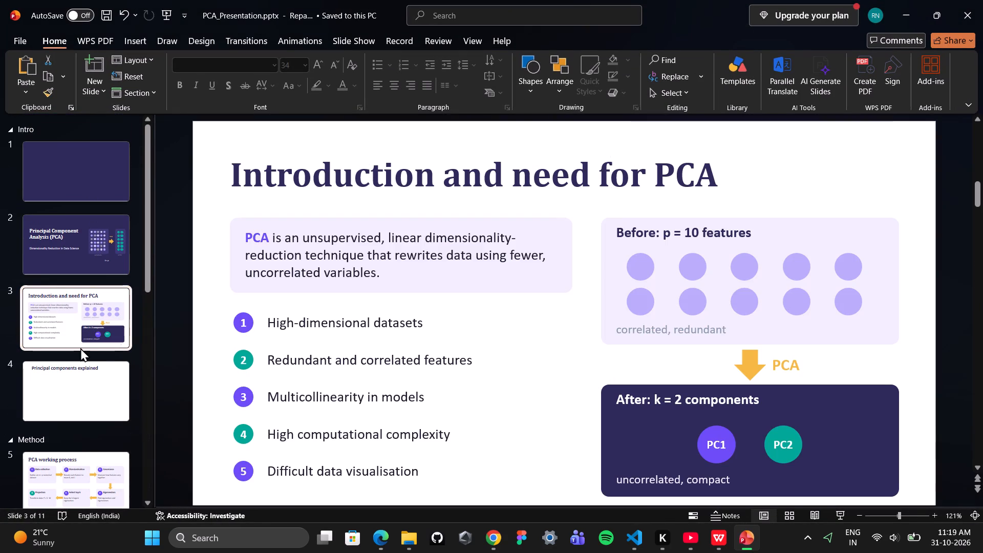
left_click(76, 401)
scroll(76, 402, "down", 1)
left_click(415, 206)
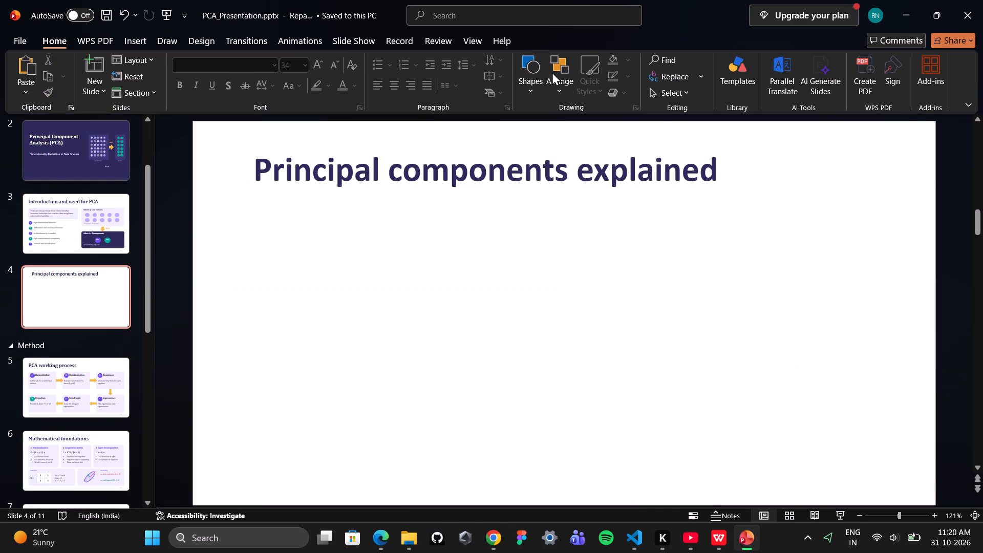
Draw a rounded rectangle about 8.88 cm wide and 4.15 cm high below the title in slide 4's right half.
left_click(525, 65)
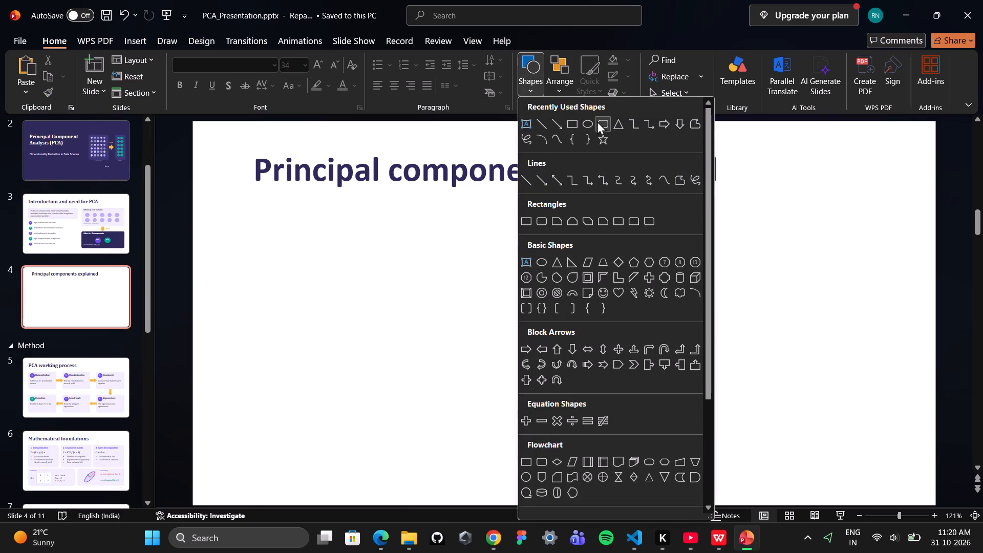
left_click(601, 120)
left_click_drag(580, 204, 805, 334)
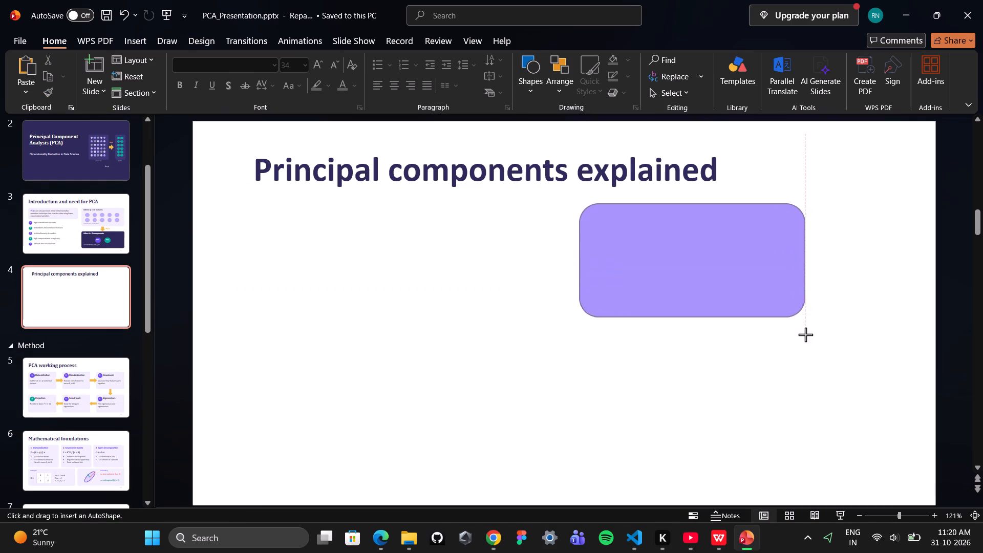
left_click_drag(805, 334, 838, 326)
left_click(638, 365)
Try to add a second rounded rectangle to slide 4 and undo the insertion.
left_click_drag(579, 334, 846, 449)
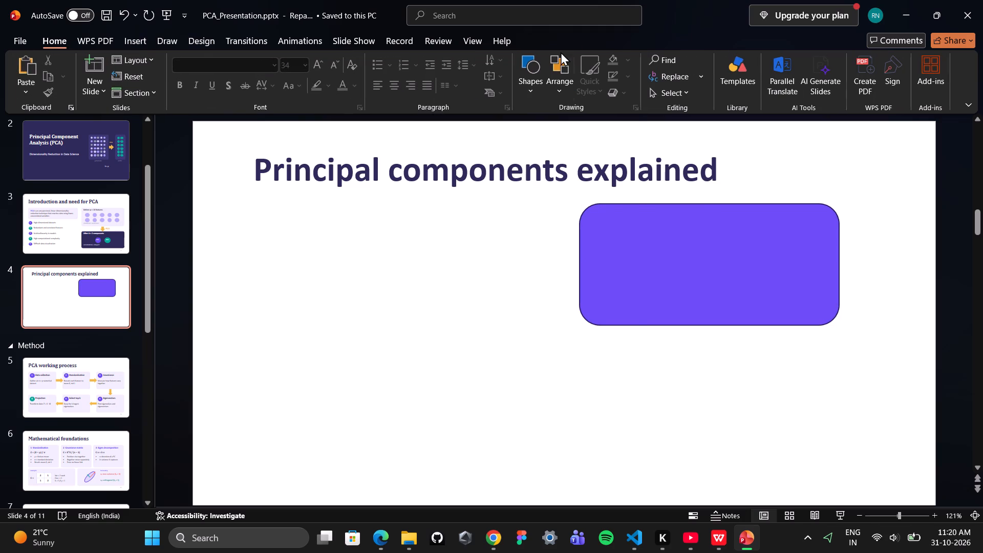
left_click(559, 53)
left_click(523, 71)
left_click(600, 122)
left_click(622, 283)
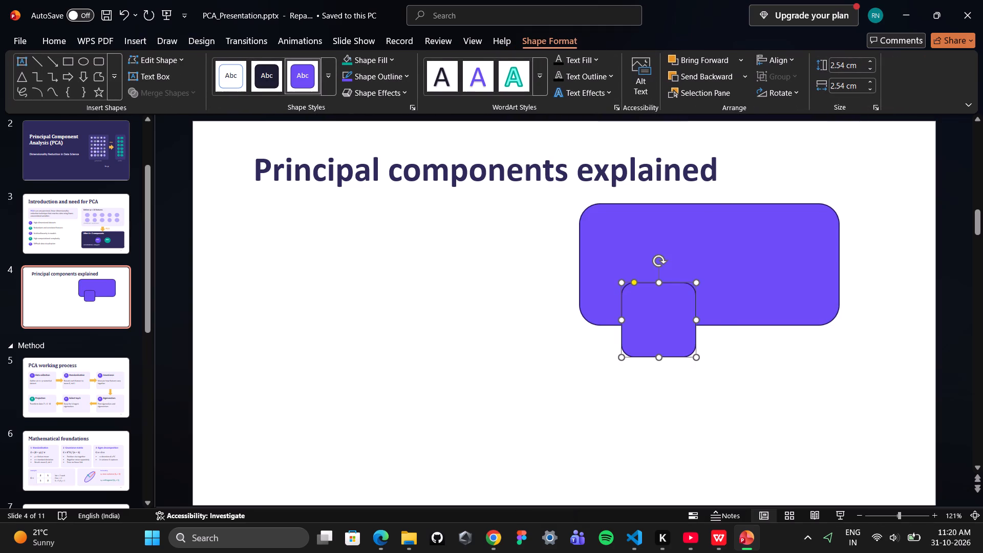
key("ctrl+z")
Duplicate the rounded rectangle and place the copy directly below the original, aligned with its sides.
left_click(633, 258)
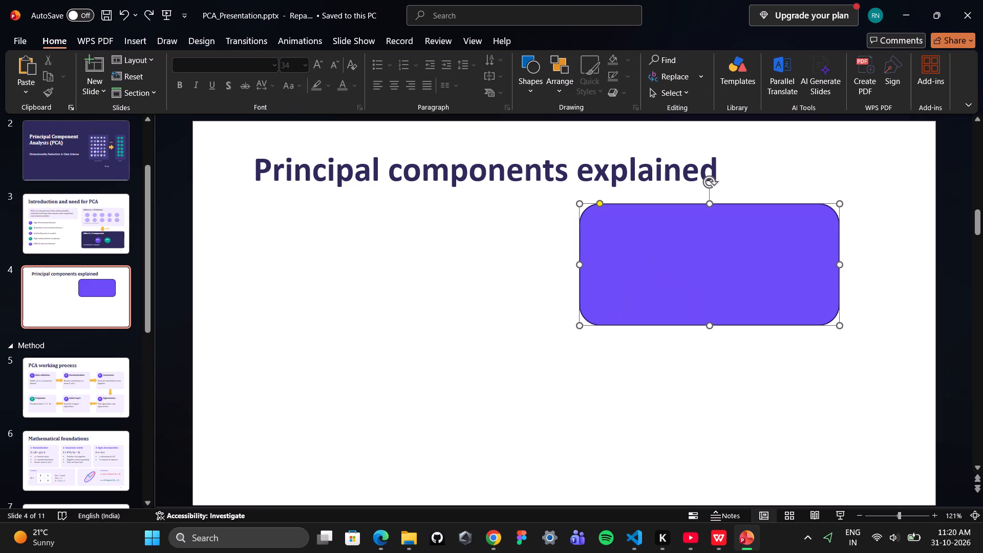
key("ctrl+c")
left_click(632, 378)
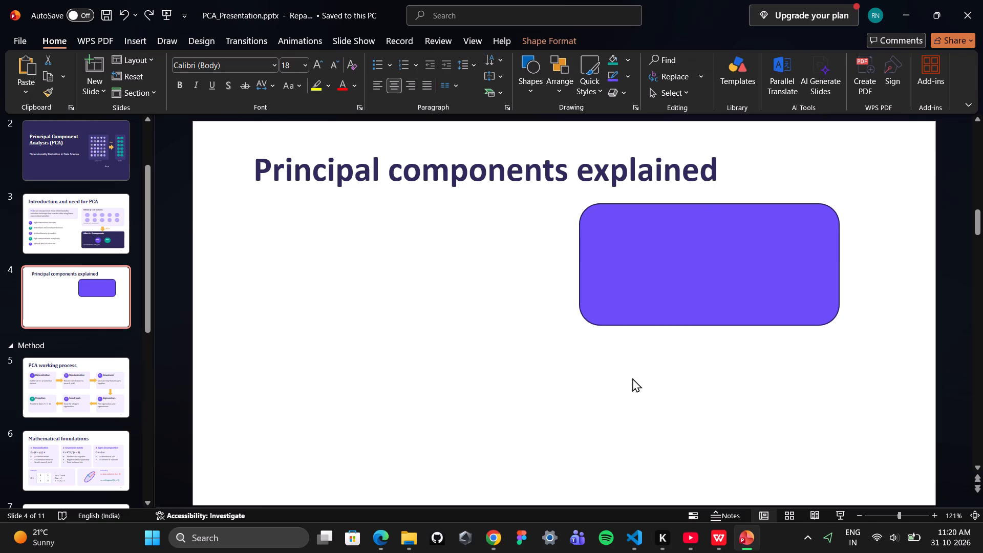
key("ctrl+v")
left_click_drag(675, 244, 664, 376)
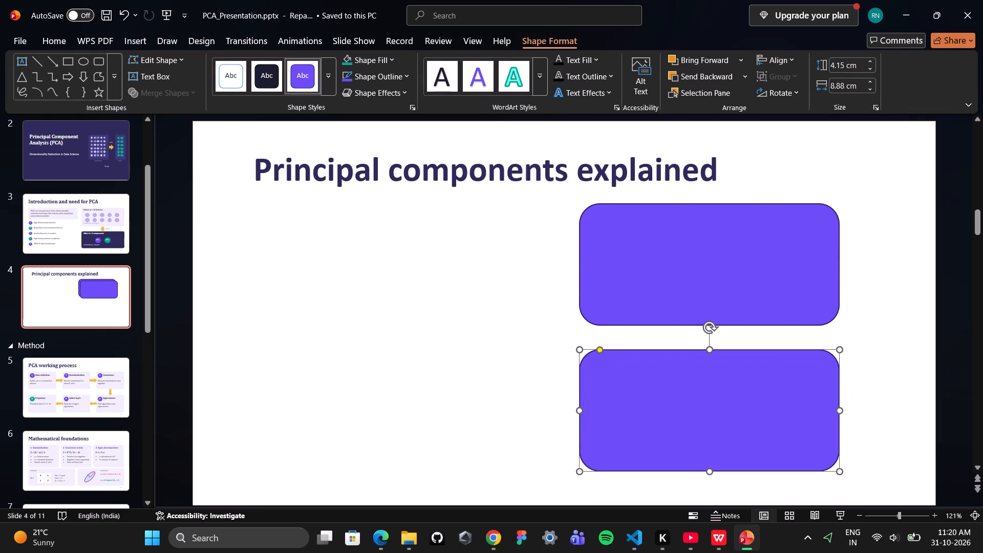
Paste another rounded rectangle into slide 4's left half and shrink it to about 6.65 cm wide and 2.57 cm high.
left_click(745, 525)
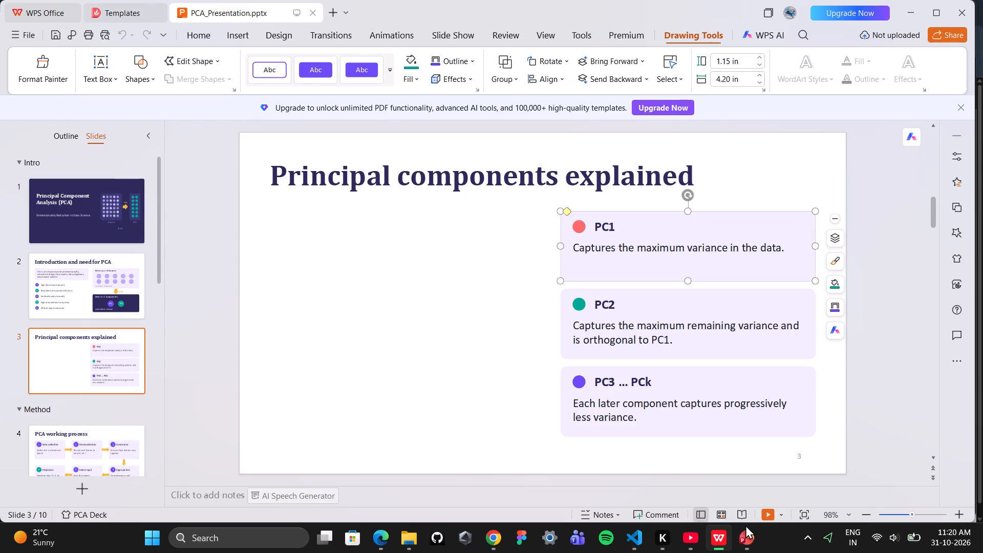
left_click(745, 525)
left_click(691, 307)
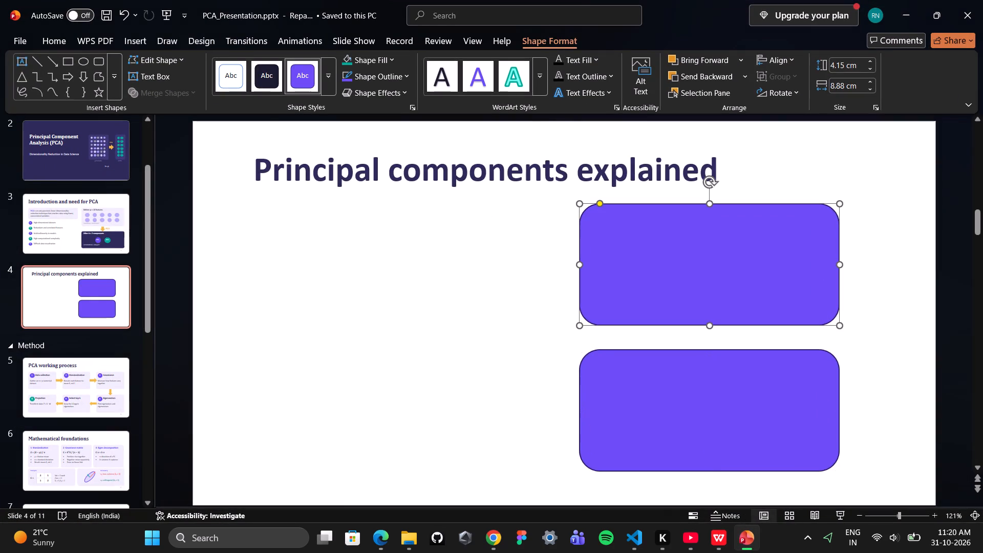
key("ctrl+a")
left_click(676, 280)
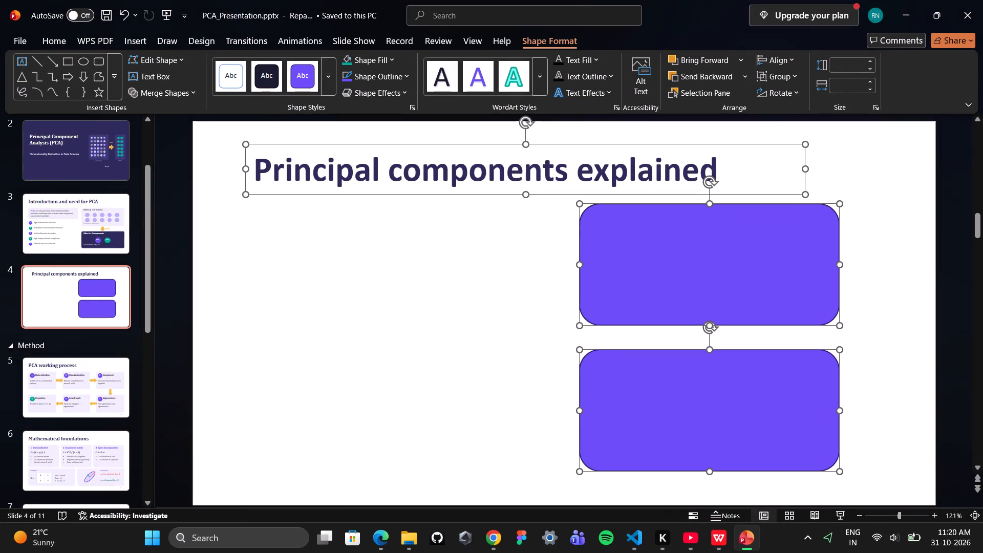
key("ctrl+v")
left_click_drag(674, 274, 381, 273)
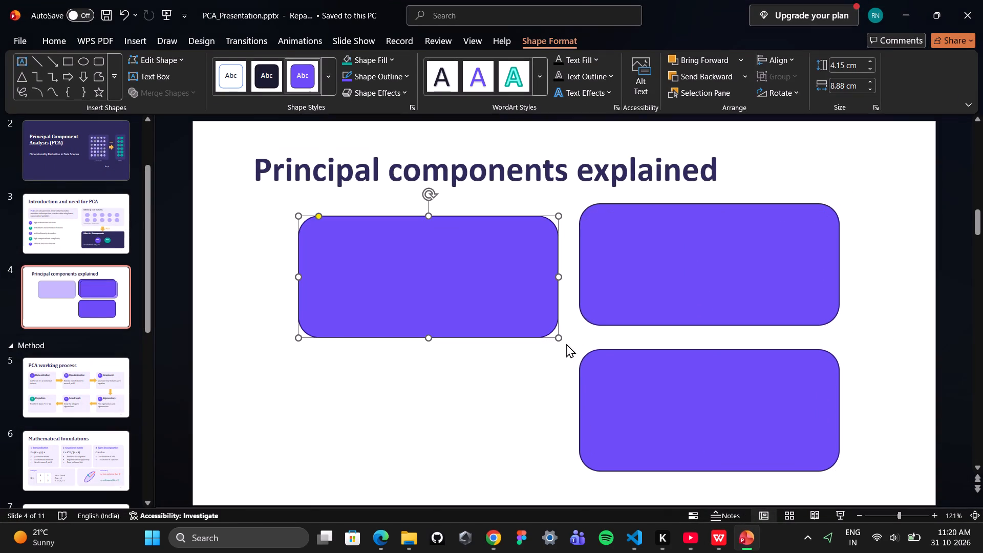
left_click_drag(555, 341, 476, 299)
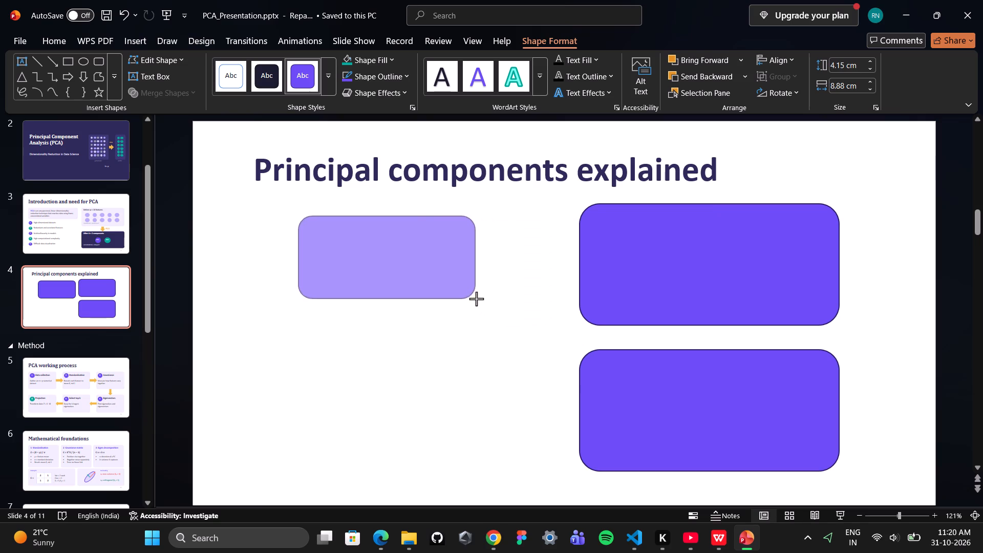
left_click_drag(476, 299, 493, 291)
Cut the two large rounded rectangles from slide 4's right half.
left_click(679, 274)
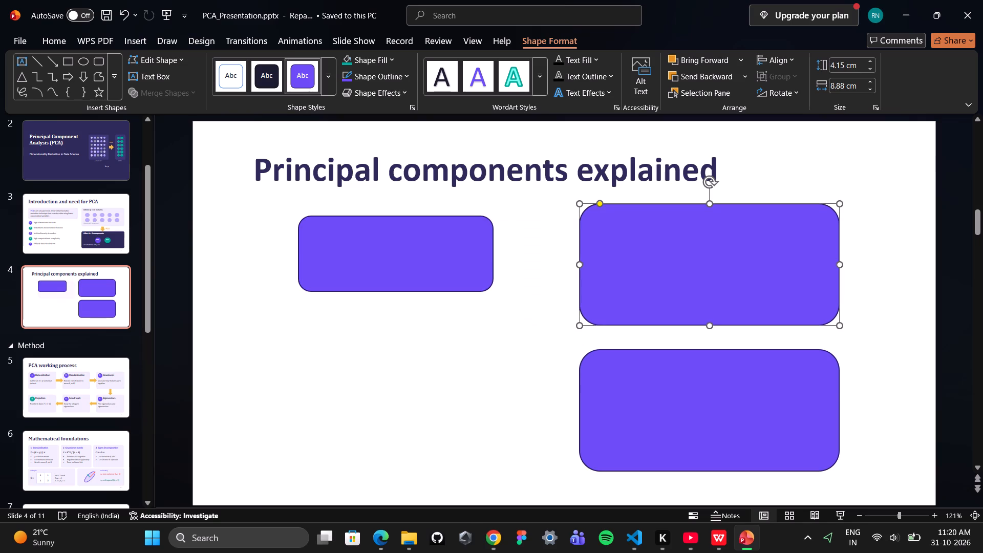
right_click(796, 296)
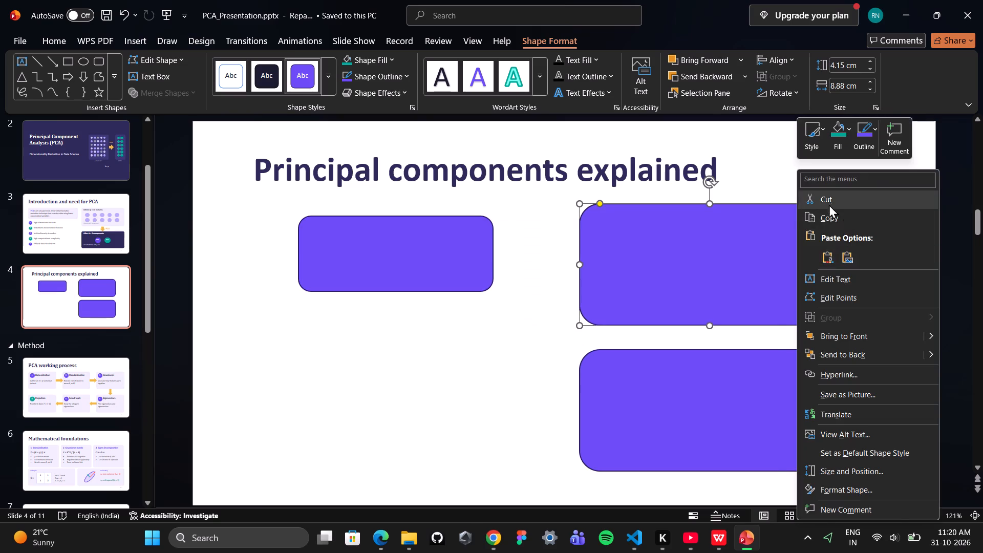
left_click(827, 199)
left_click(715, 350)
right_click(715, 351)
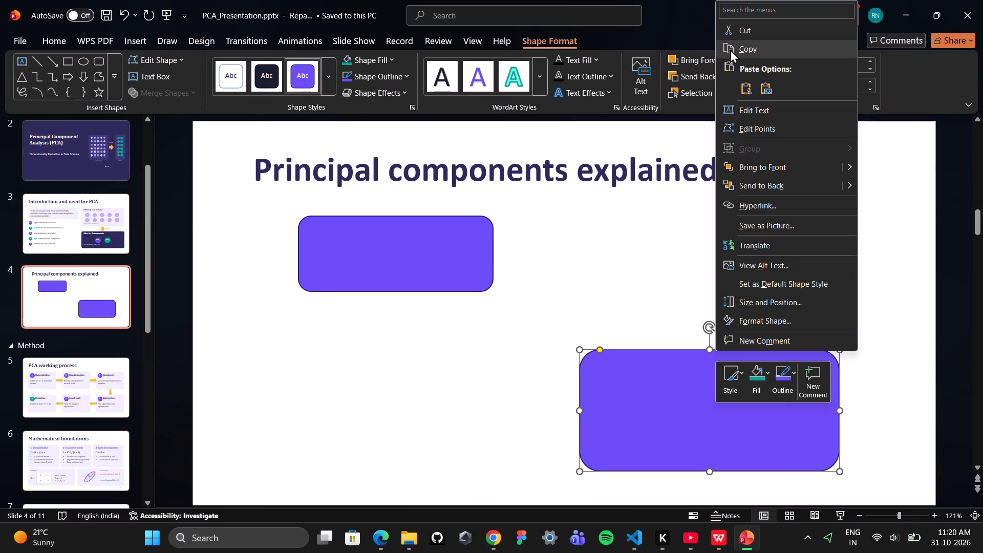
left_click(732, 35)
Duplicate the small rounded rectangle twice and stack all three in an evenly spaced column in slide 4's right half.
left_click(396, 257)
key("ctrl+c")
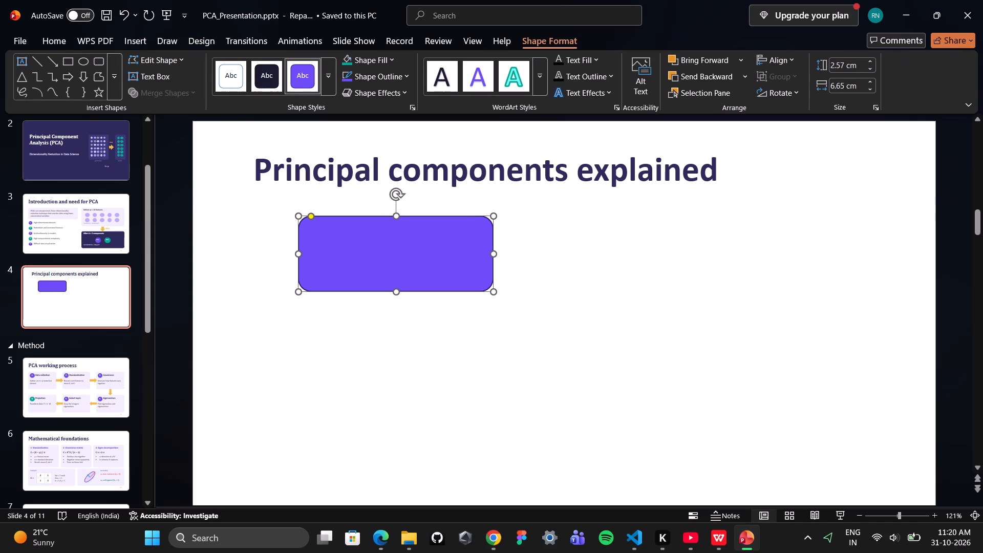
left_click(372, 347)
key("ctrl+v")
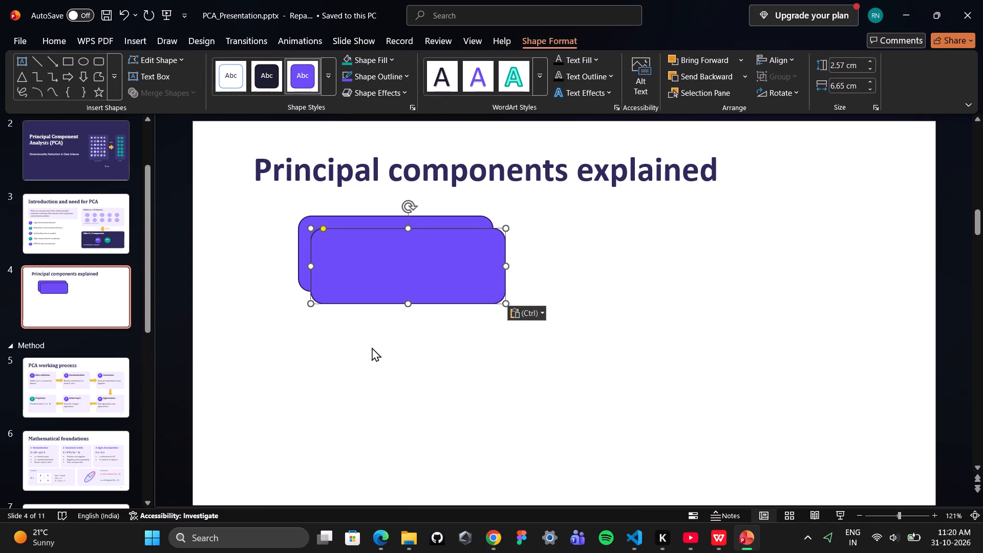
key("ctrl+v")
left_click_drag(389, 275, 694, 247)
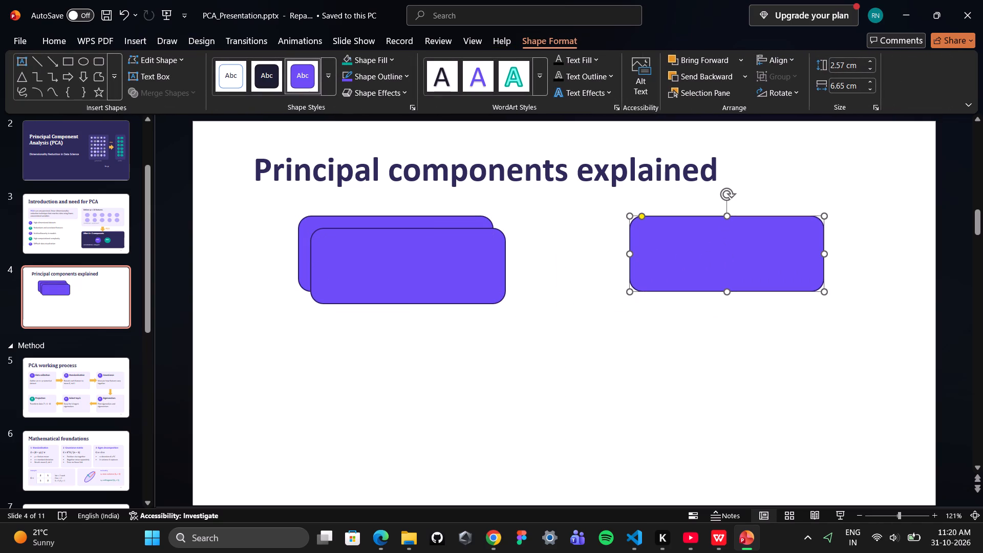
left_click_drag(418, 255, 736, 346)
left_click_drag(352, 240, 357, 241)
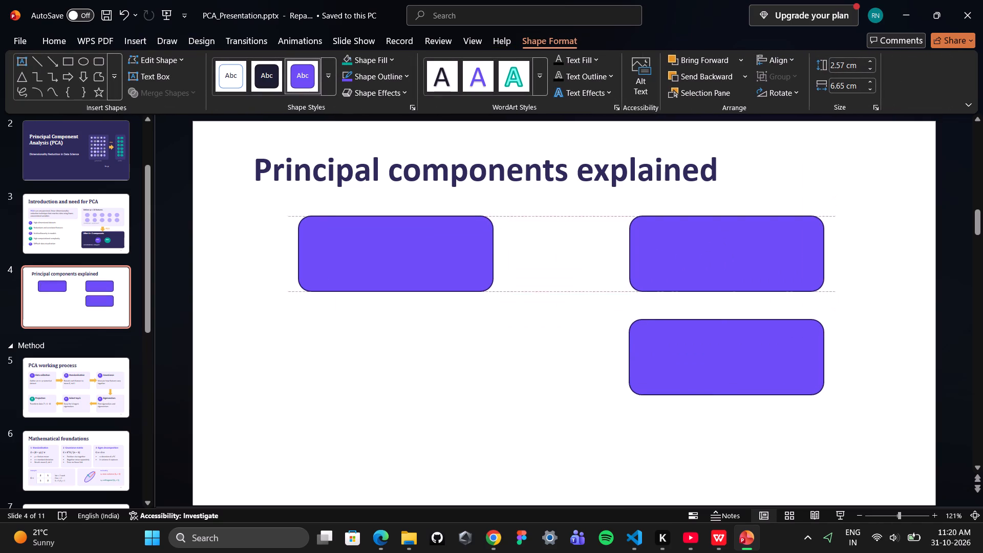
left_click_drag(357, 241, 679, 446)
left_click(463, 271)
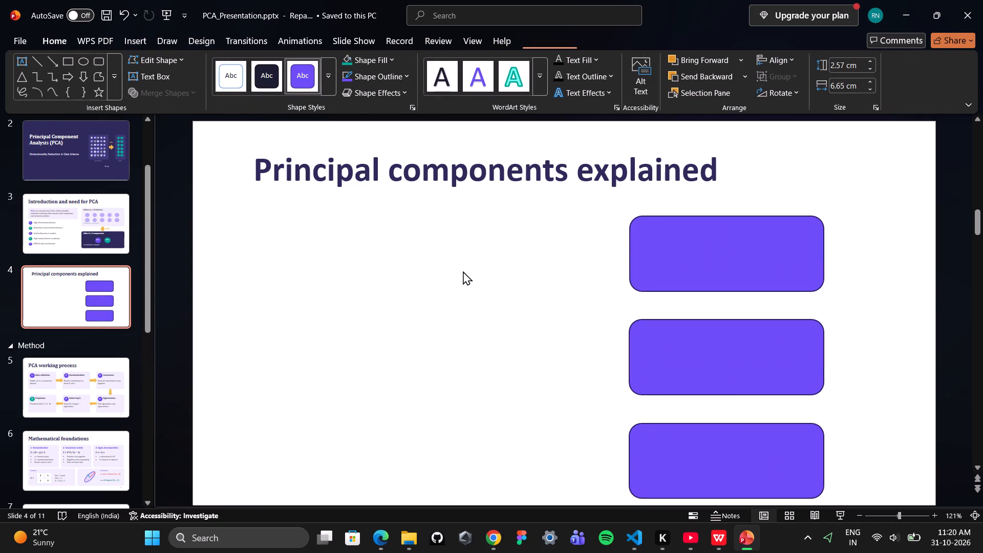
Move the "Principal components explained" title slightly up and to the left, following the WPS Office slide.
left_click(746, 541)
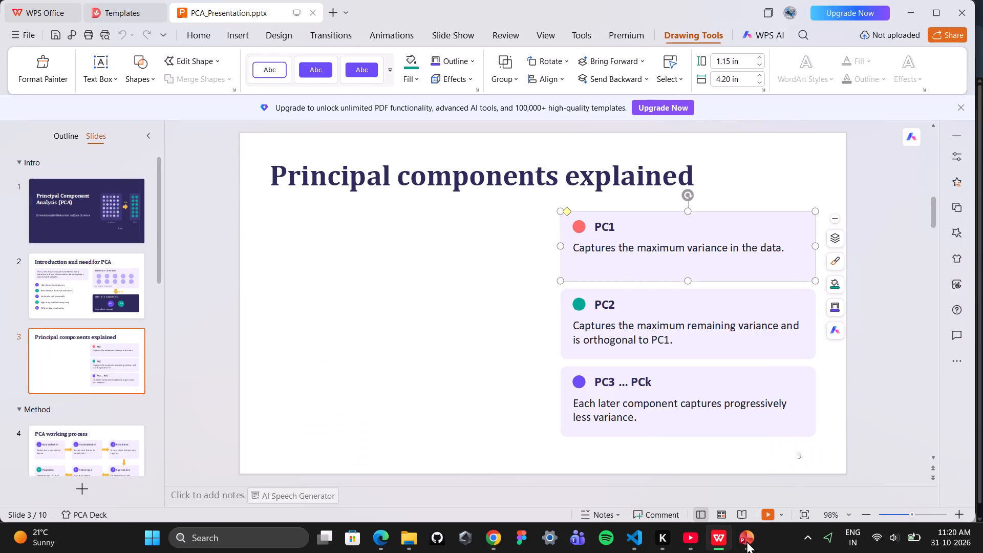
left_click(746, 541)
left_click(717, 264)
left_click_drag(717, 264, 714, 241)
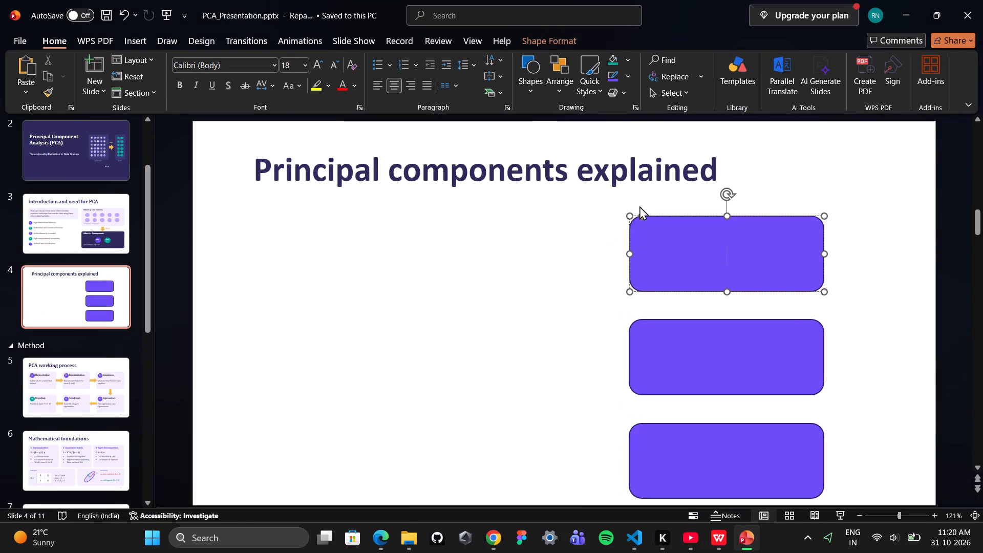
double_click(561, 171)
left_click_drag(549, 142, 550, 137)
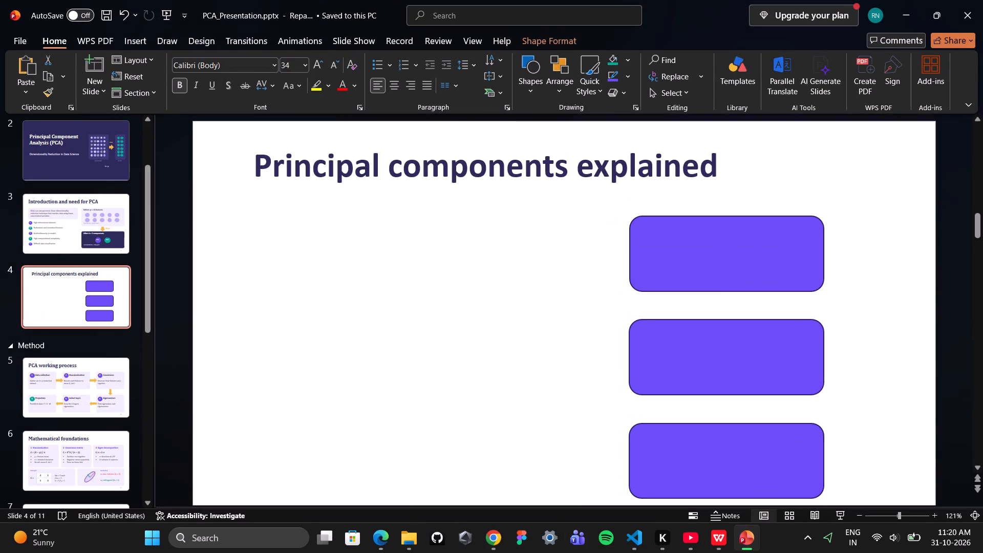
left_click_drag(550, 137, 529, 135)
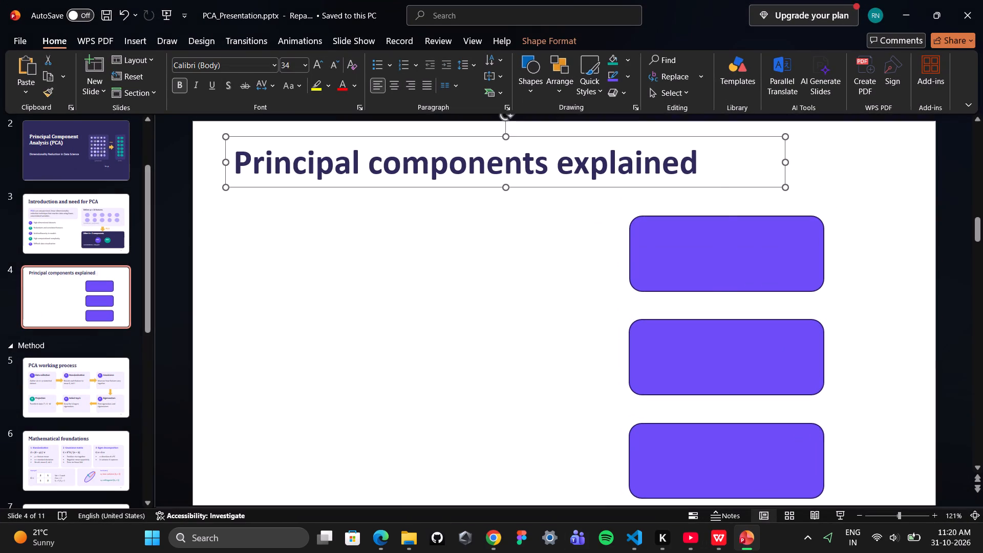
Move the three rounded rectangles up on slide 4, leaving equal, narrower gaps between them.
left_click(710, 236)
left_click_drag(710, 236, 706, 223)
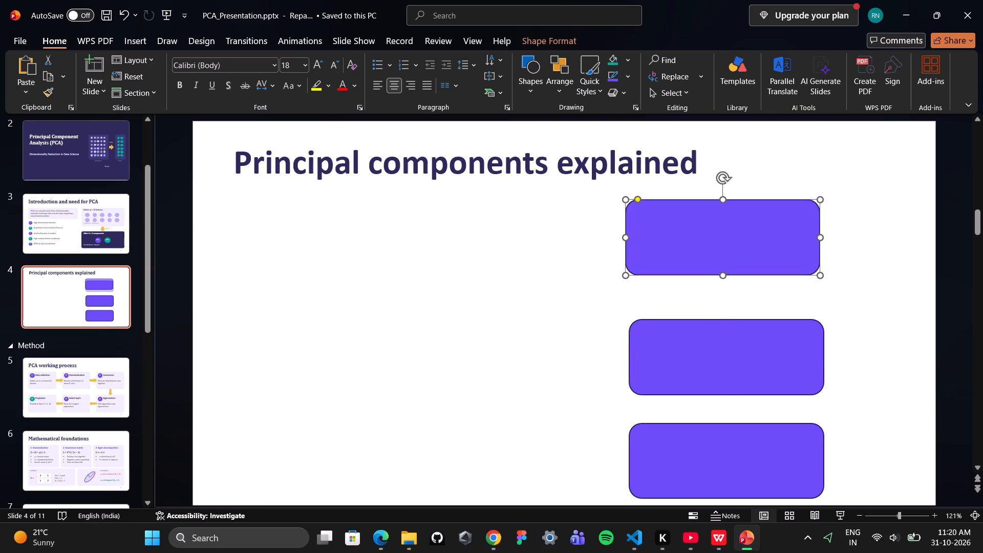
left_click(710, 332)
left_click_drag(702, 337, 702, 315)
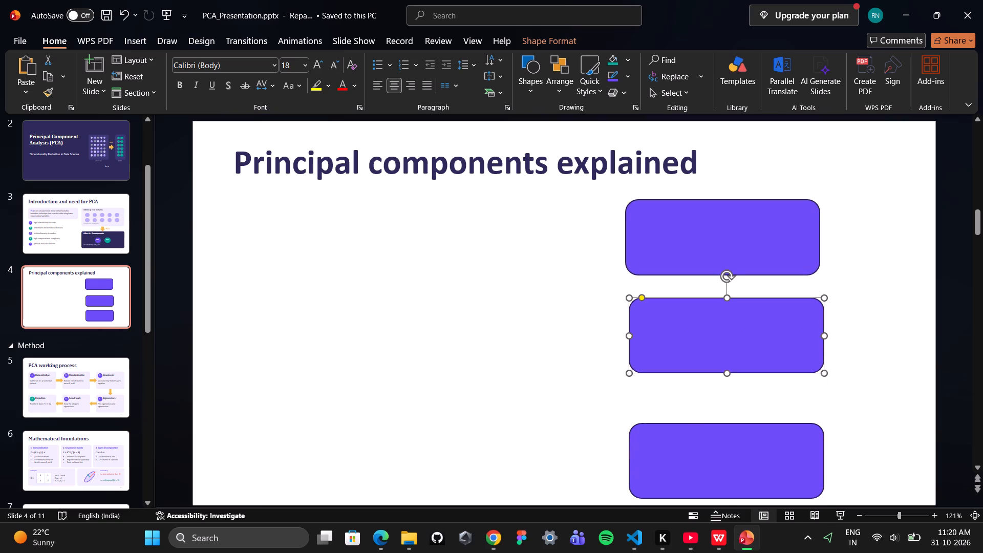
left_click(687, 449)
left_click_drag(687, 449, 688, 428)
left_click_drag(692, 441, 692, 442)
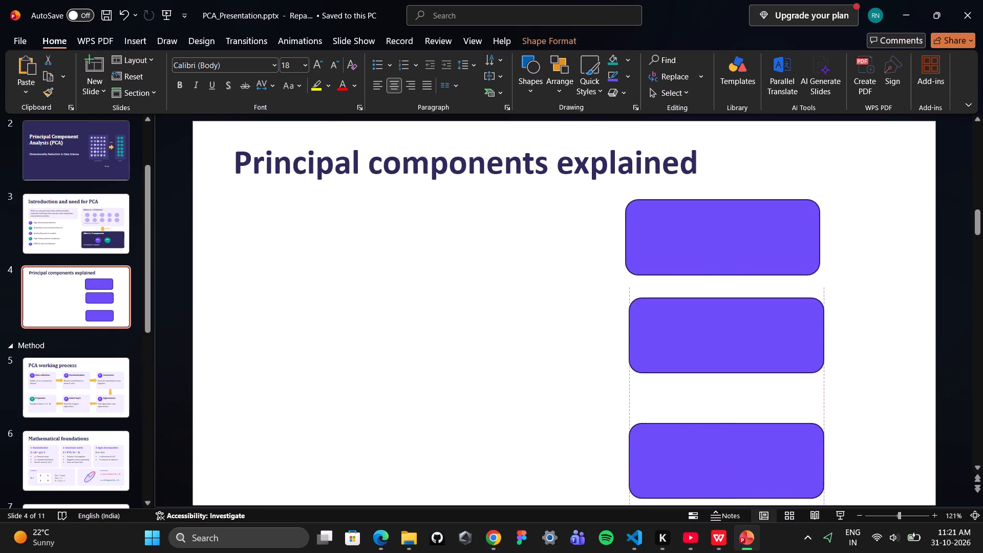
left_click_drag(692, 442, 692, 423)
left_click_drag(689, 426, 689, 418)
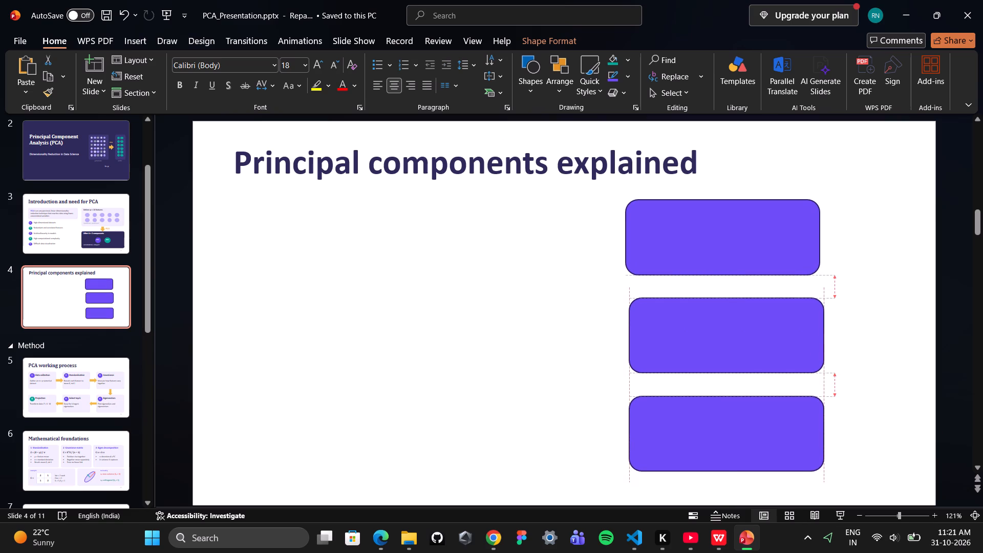
left_click_drag(689, 418, 689, 417)
left_click(495, 276)
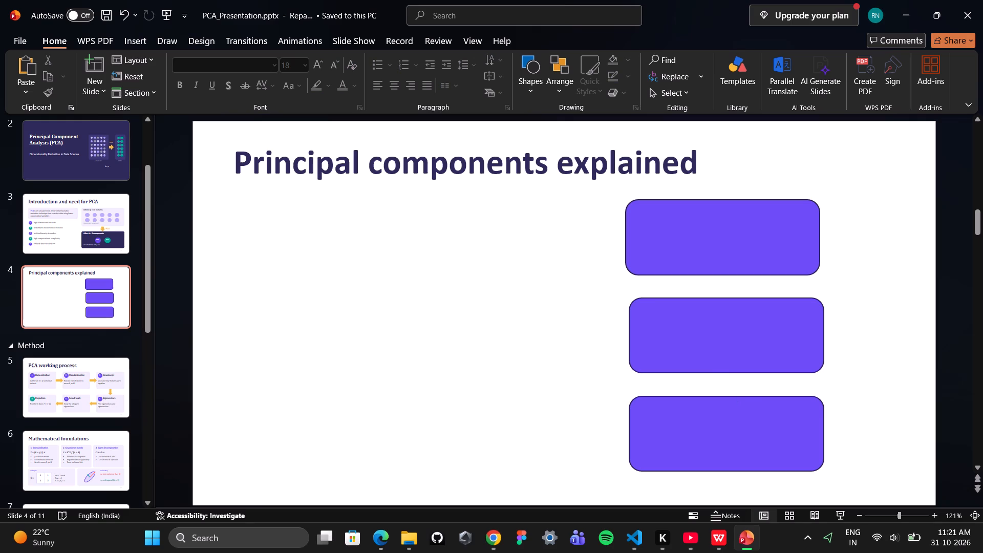
left_click(755, 530)
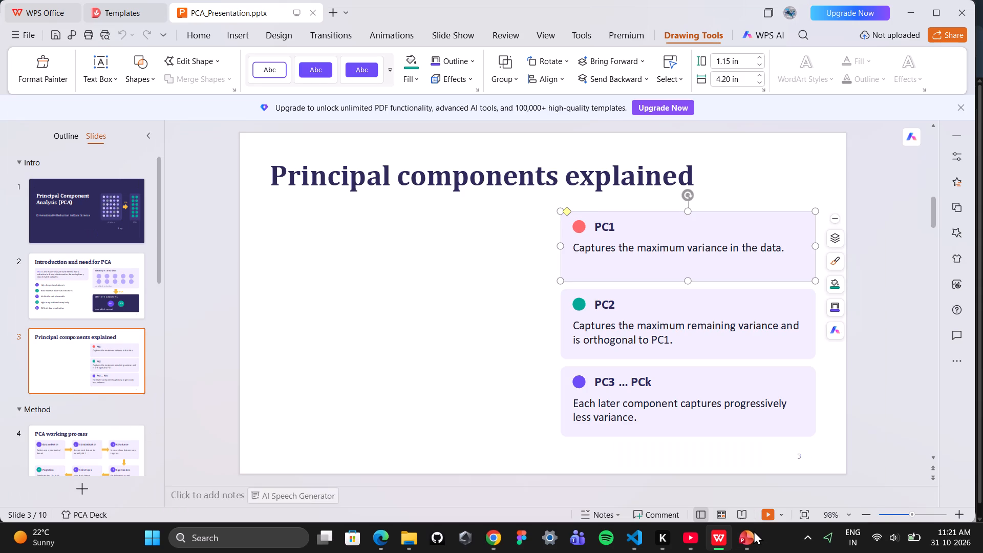
left_click(489, 262)
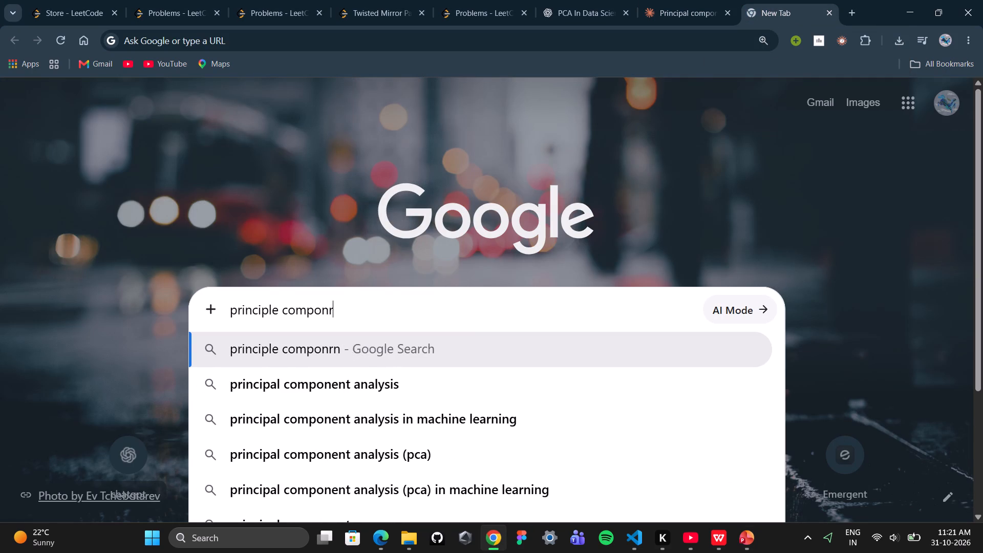
key("BackSpace")
type("ent")
key("space")
left_click(739, 531)
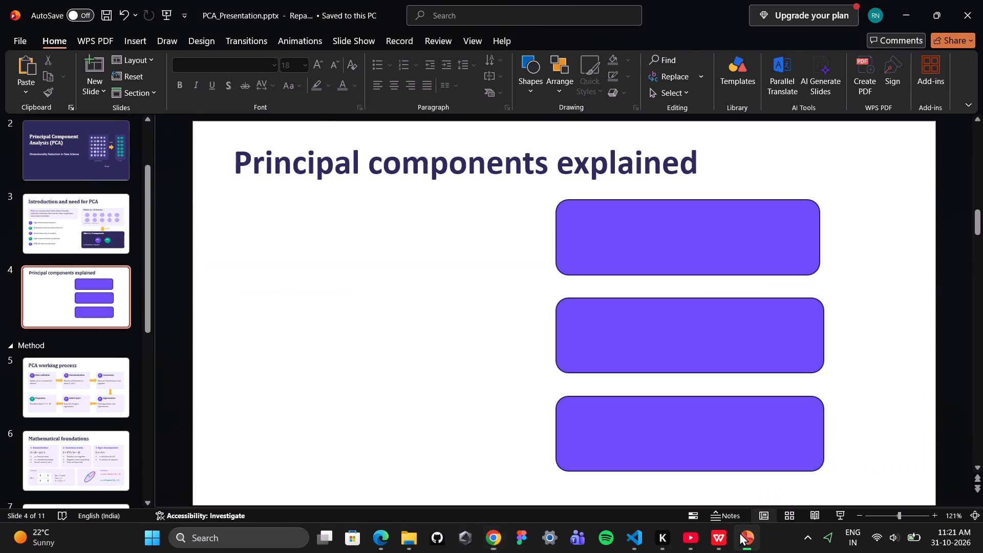
left_click(739, 532)
left_click(541, 316)
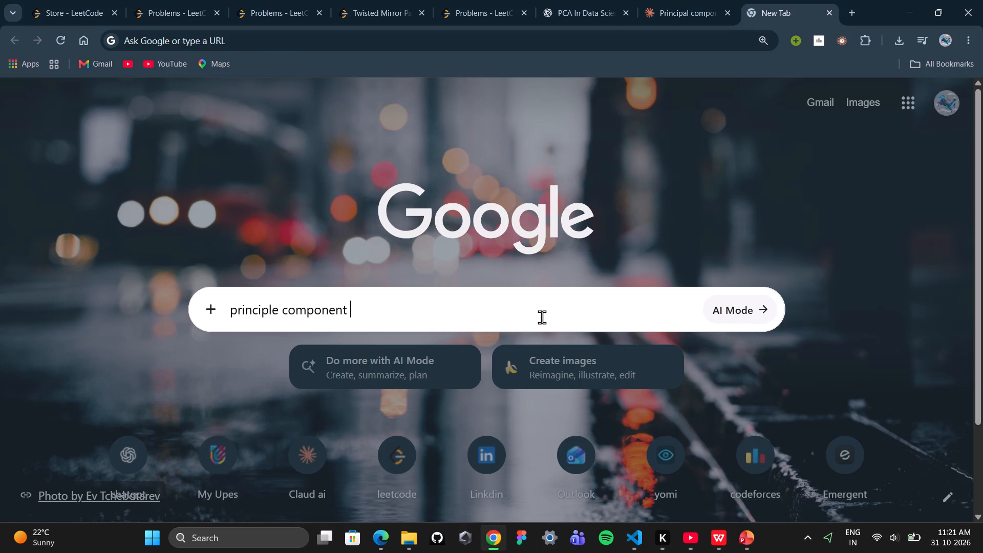
key("BackSpace")
key("s")
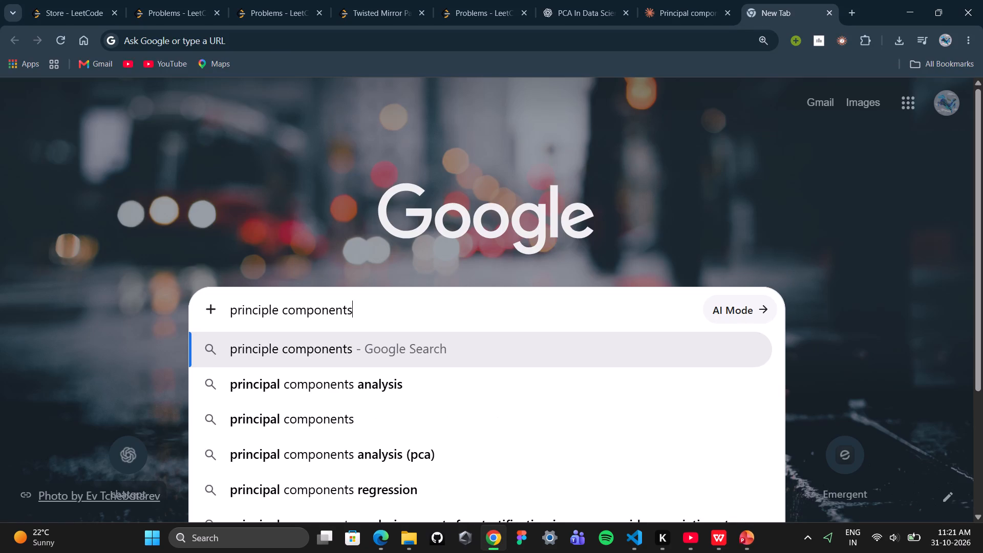
left_click(408, 385)
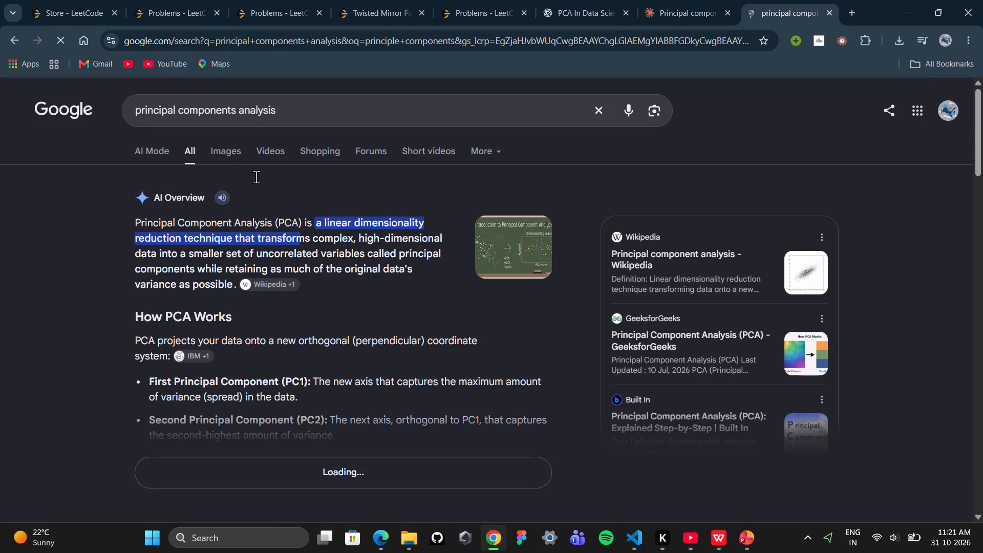
Look through the Google image results for "principal components analysis" for a diagram suited to the slide.
left_click(239, 165)
left_click(239, 154)
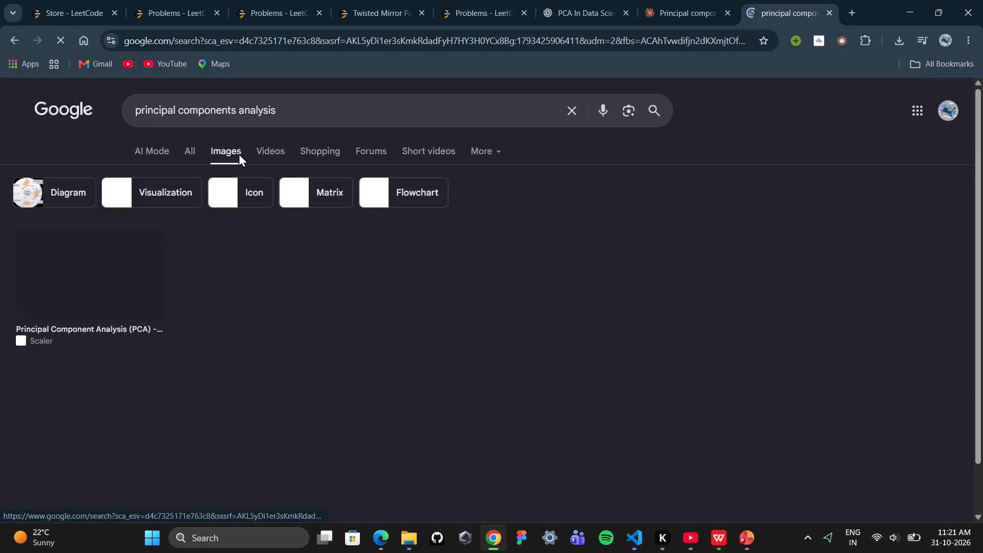
scroll(320, 300, "down", 1)
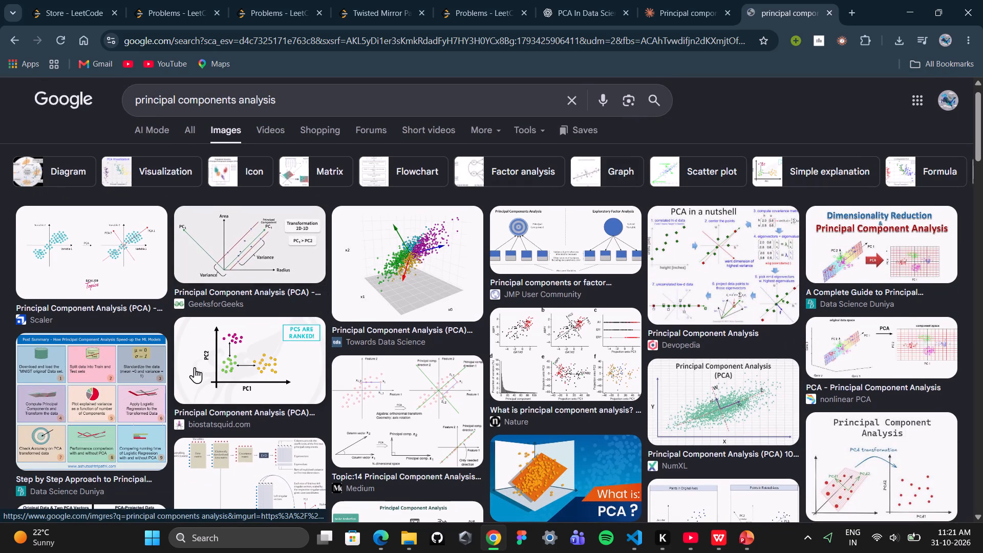
scroll(195, 367, "down", 3)
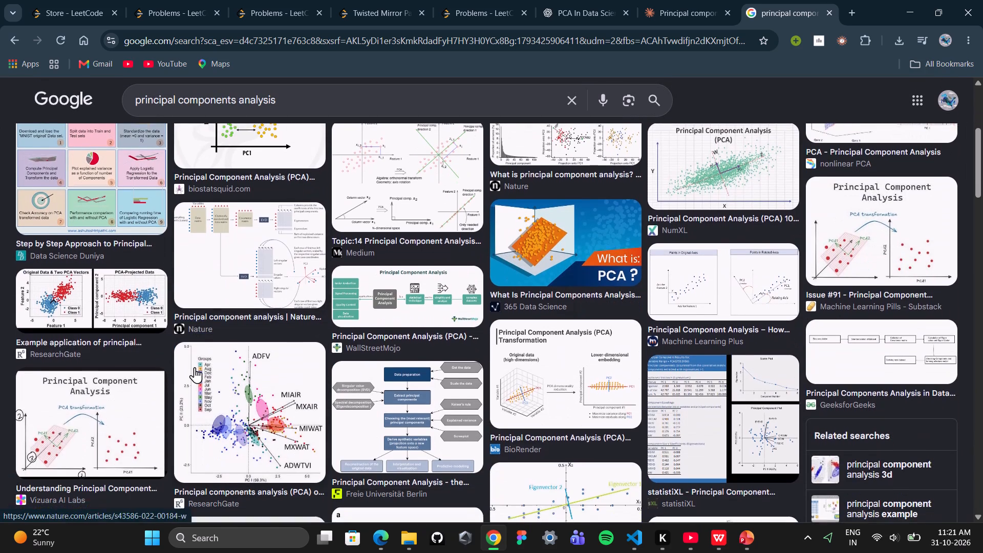
scroll(195, 367, "down", 3)
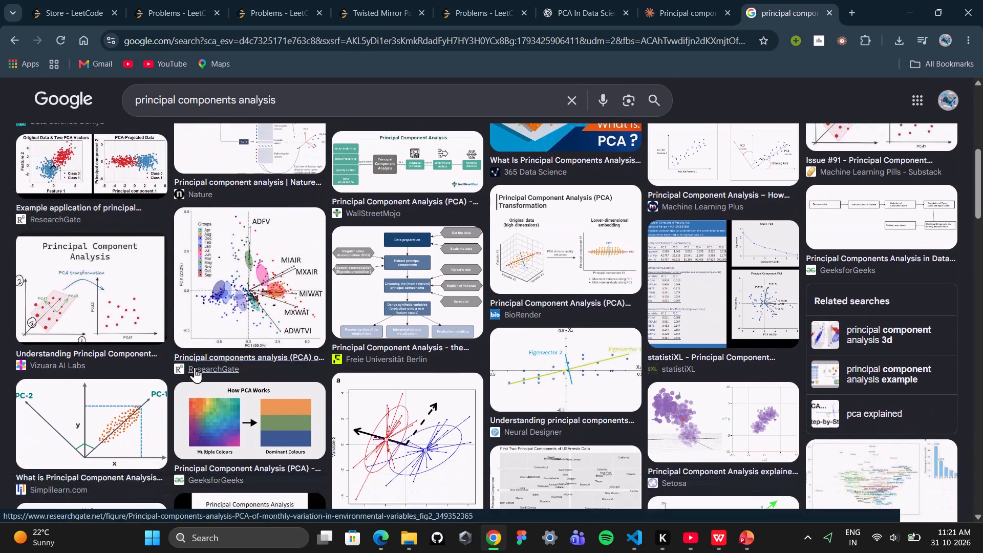
scroll(195, 367, "down", 1)
Check the component slide in PowerPoint and WPS Office, and search Google Images in Chrome for "principal components analysis pc1 pc2 pc3".
left_click(751, 541)
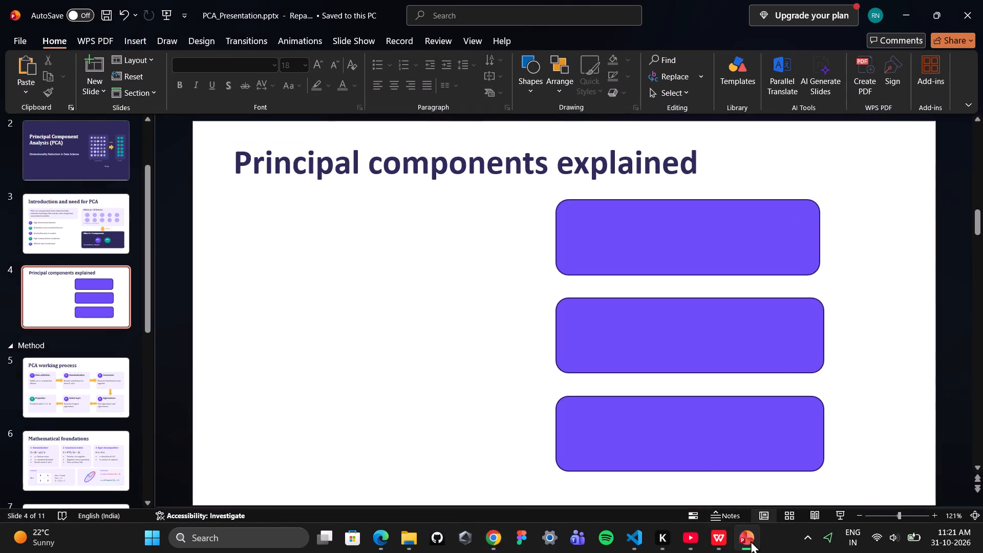
left_click(707, 539)
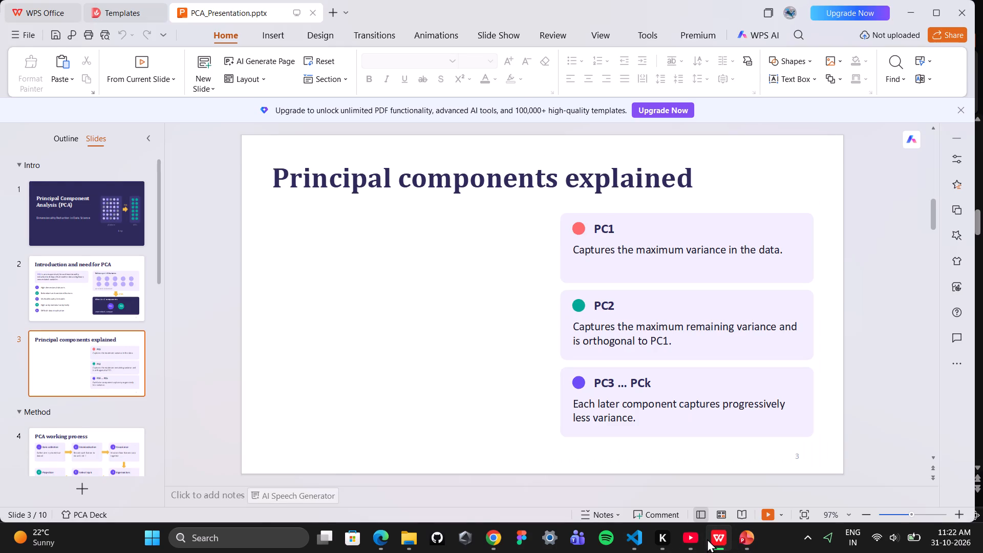
left_click(707, 539)
left_click(485, 549)
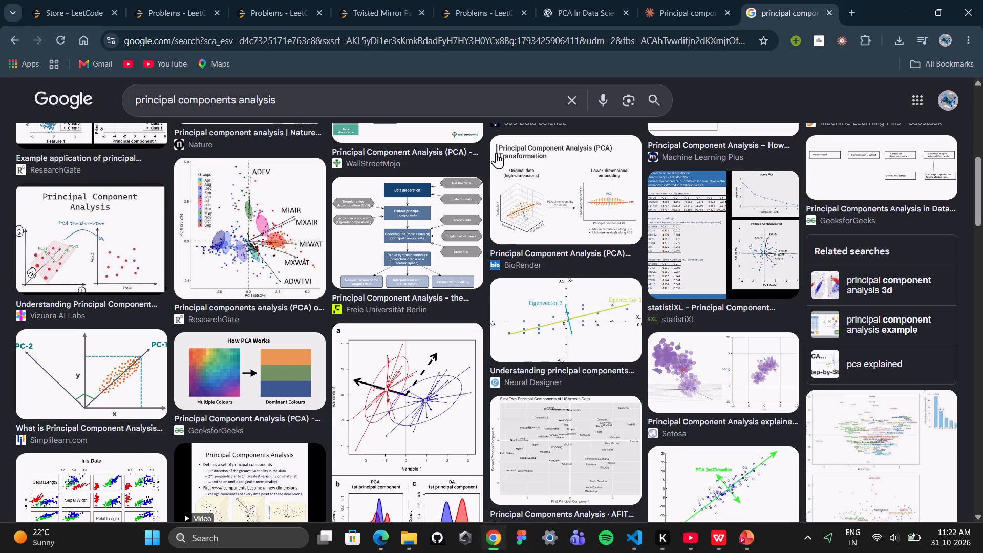
left_click(393, 118)
left_click(390, 104)
key("space")
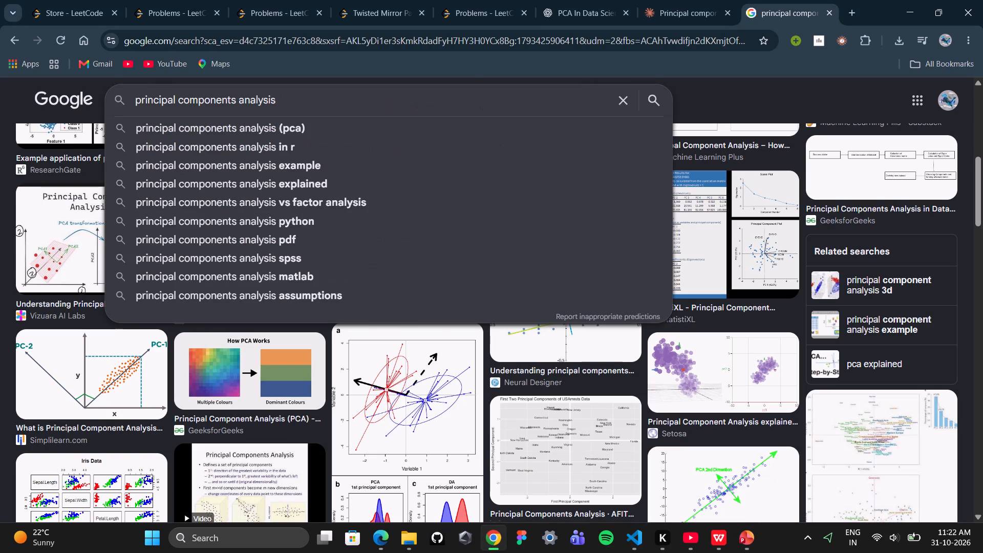
type("px")
key("BackSpace")
type("c1 pc2 pc")
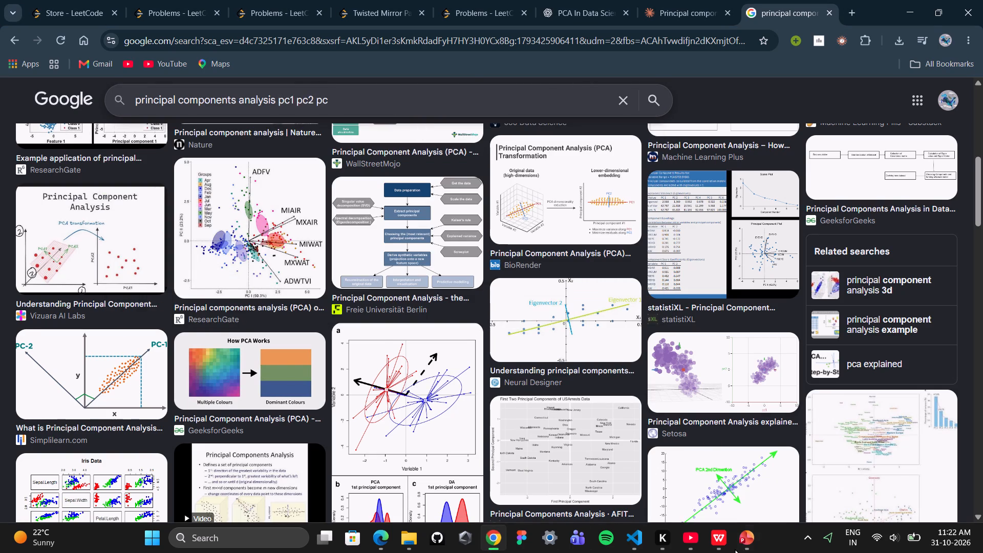
left_click(732, 551)
left_click(732, 548)
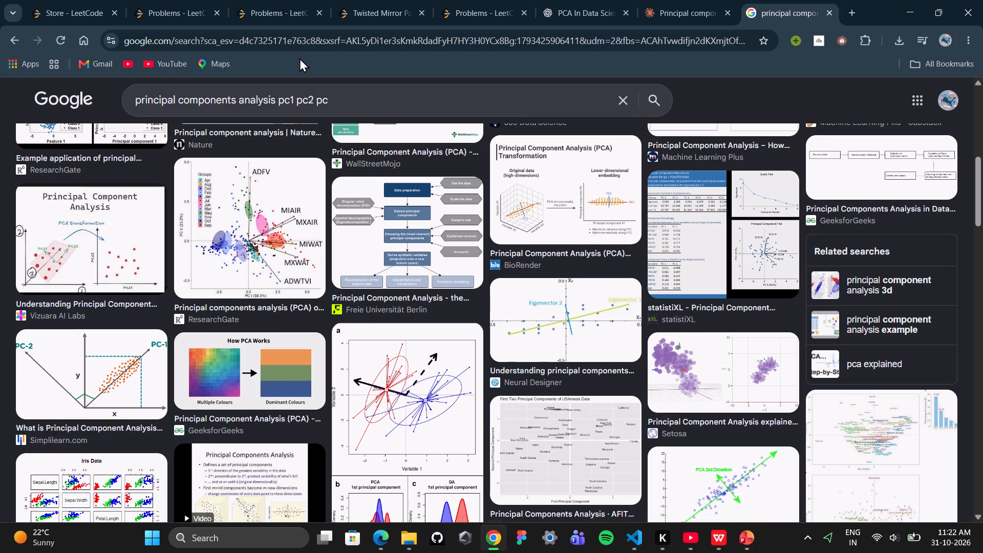
key("3")
key("Return")
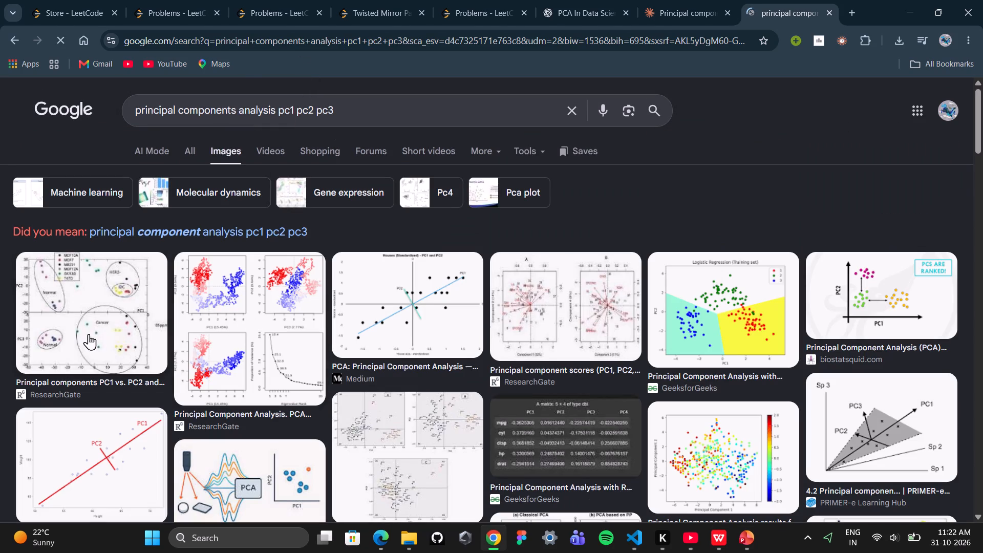
Look through the image results for a PC1, PC2 and PC3 plot, checking back against PowerPoint slide 4.
scroll(412, 336, "down", 1)
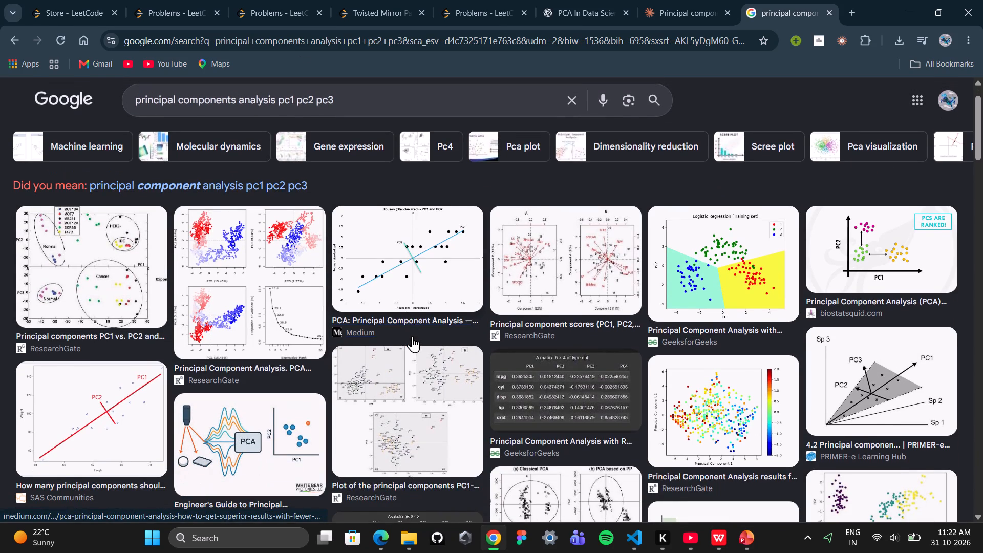
scroll(853, 290, "down", 2)
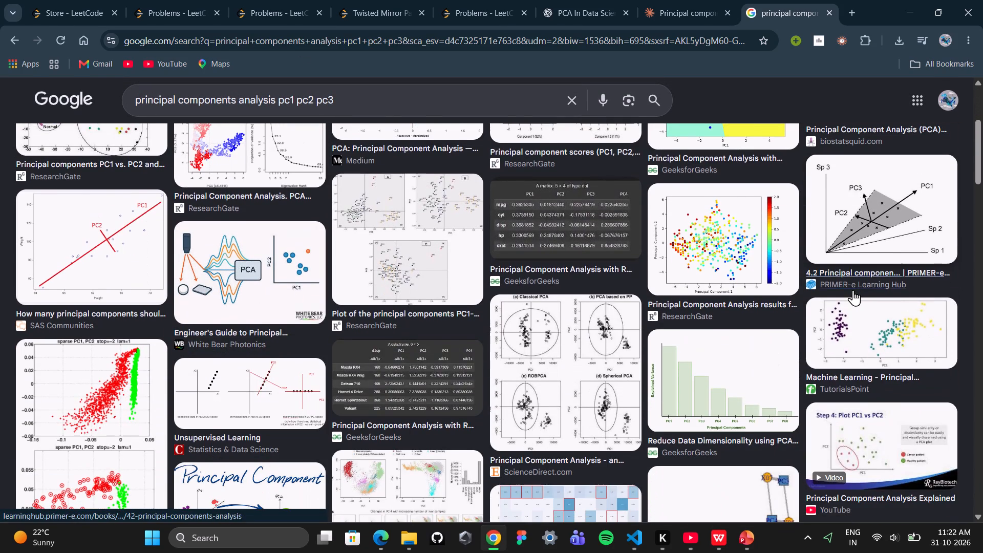
scroll(478, 412, "down", 2)
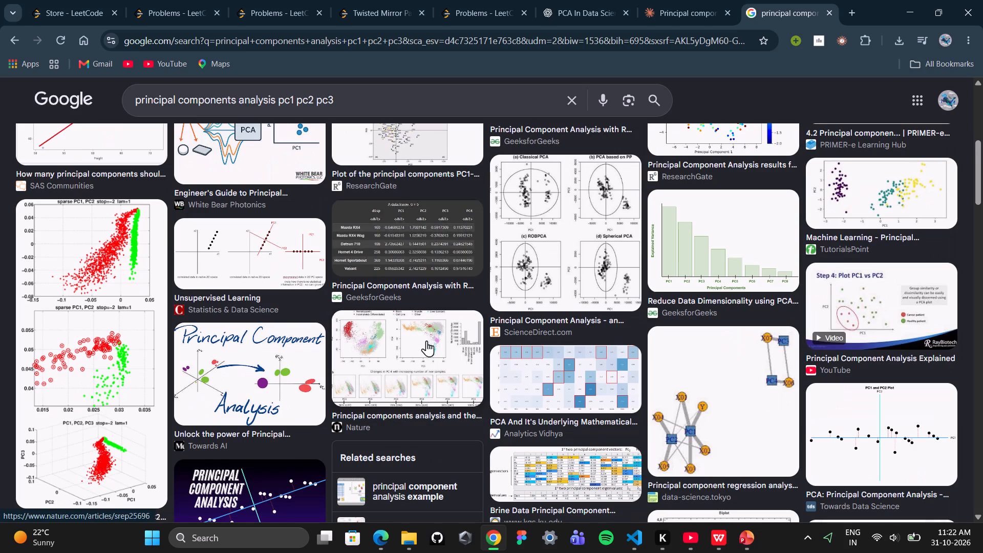
scroll(244, 269, "down", 2)
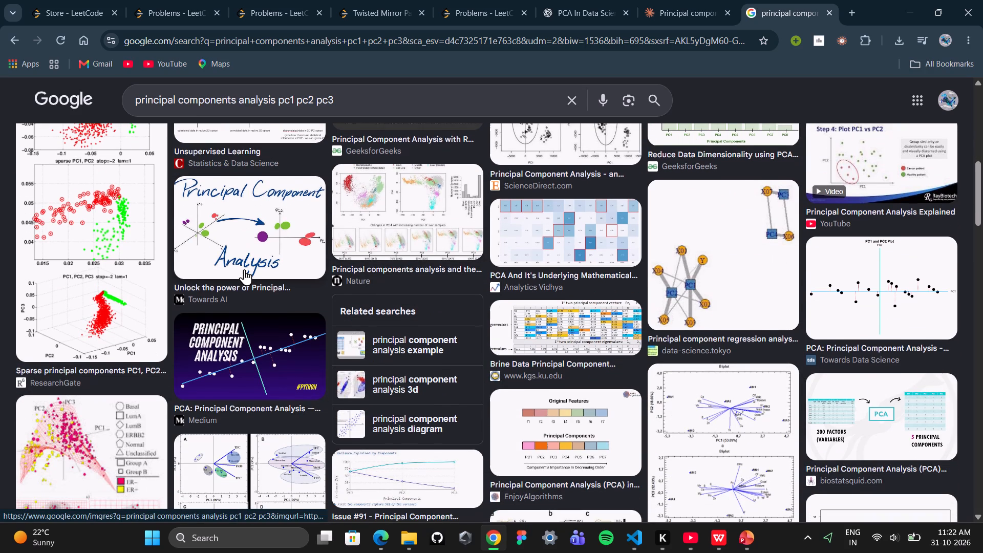
left_click(738, 528)
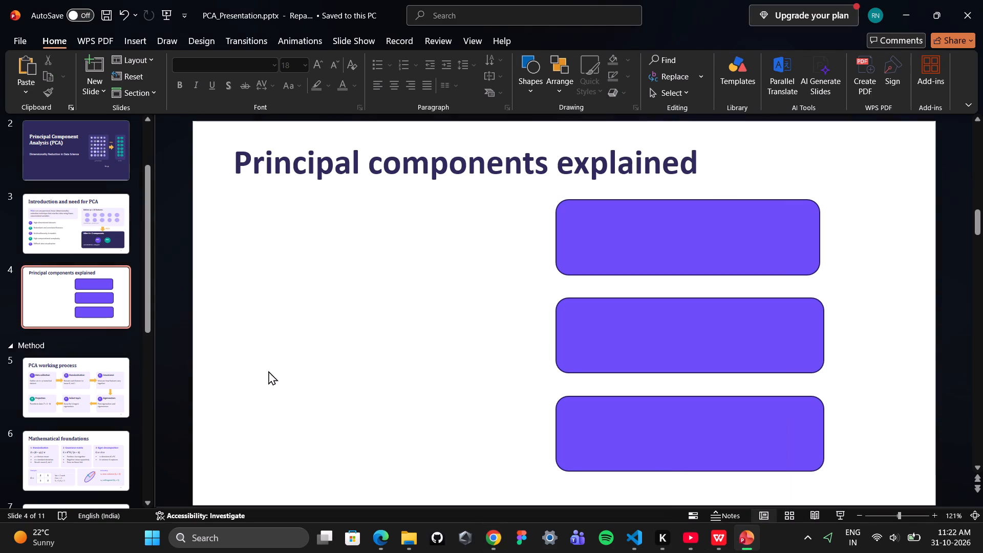
left_click(48, 389)
left_click(56, 325)
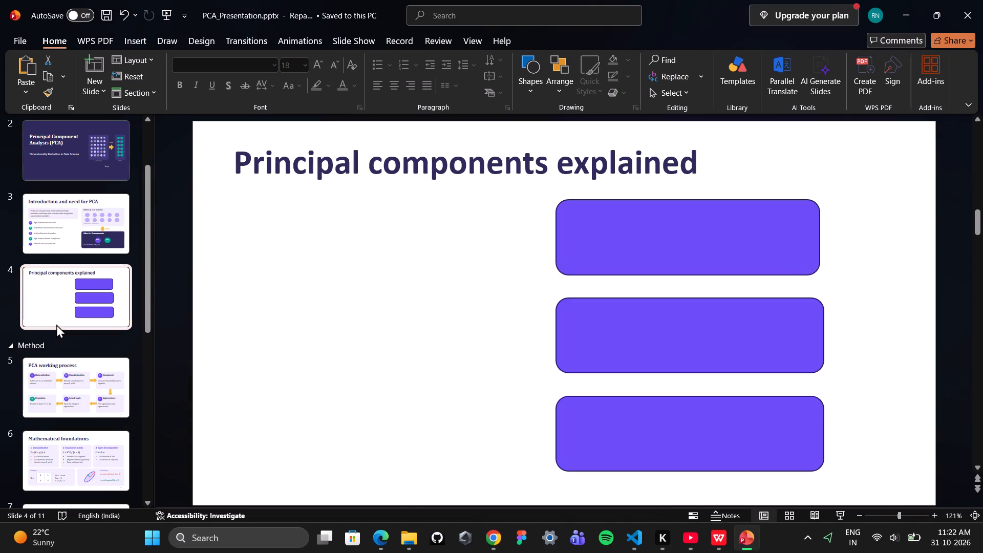
left_click(745, 524)
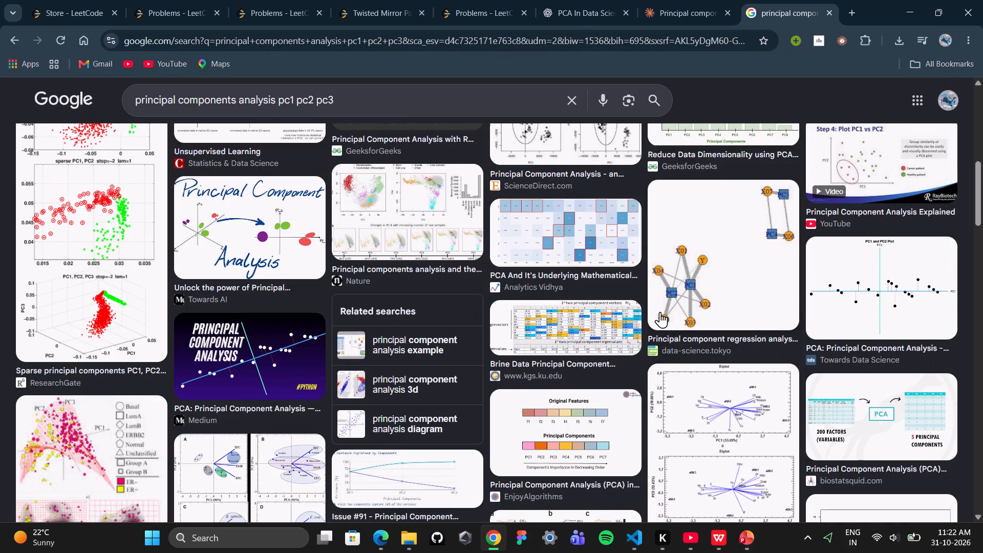
scroll(647, 311, "down", 2)
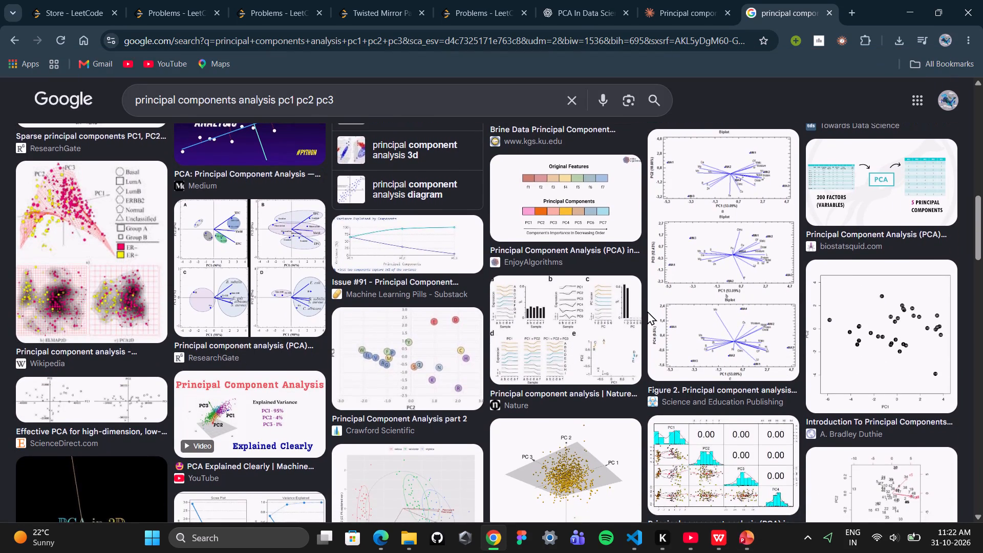
scroll(184, 360, "down", 2)
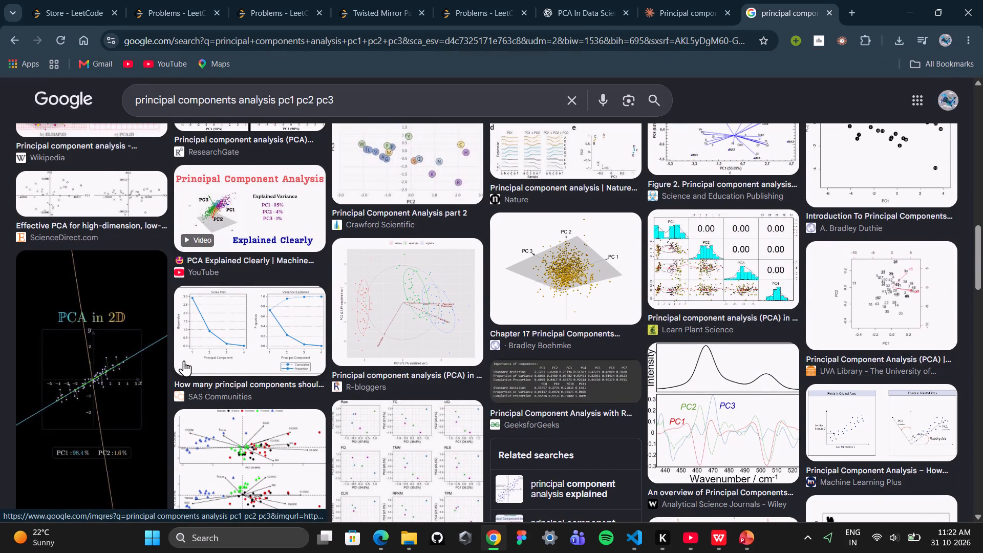
scroll(184, 360, "down", 3)
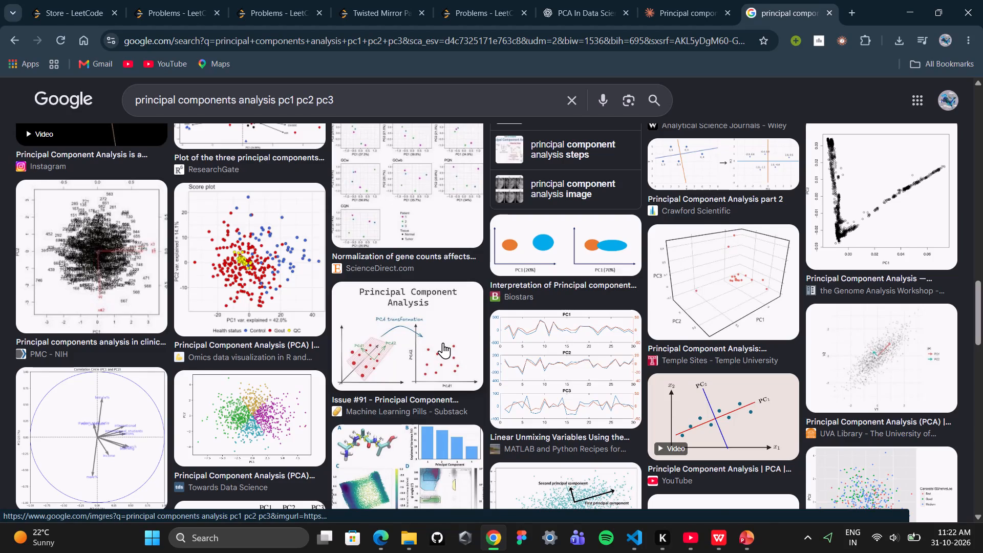
scroll(443, 343, "up", 14)
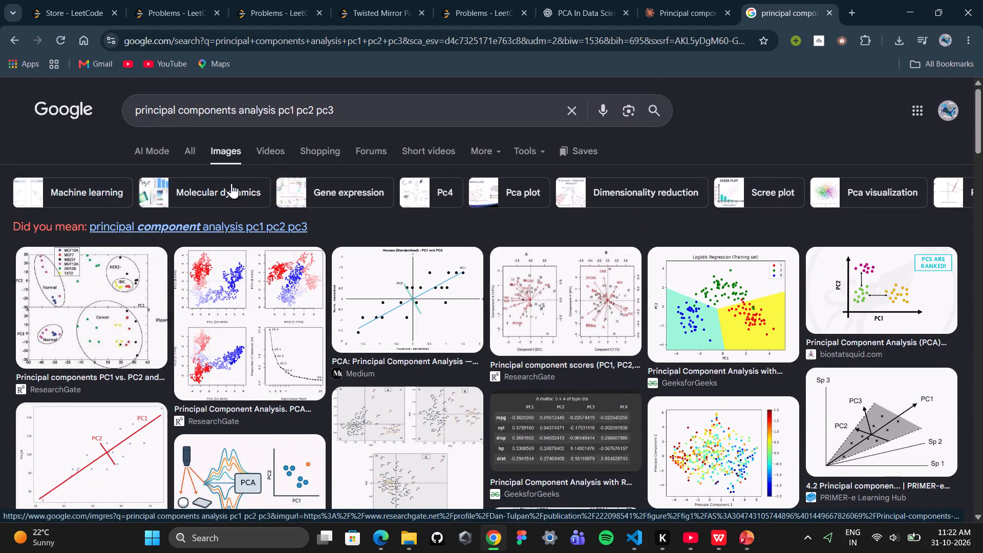
left_click(245, 220)
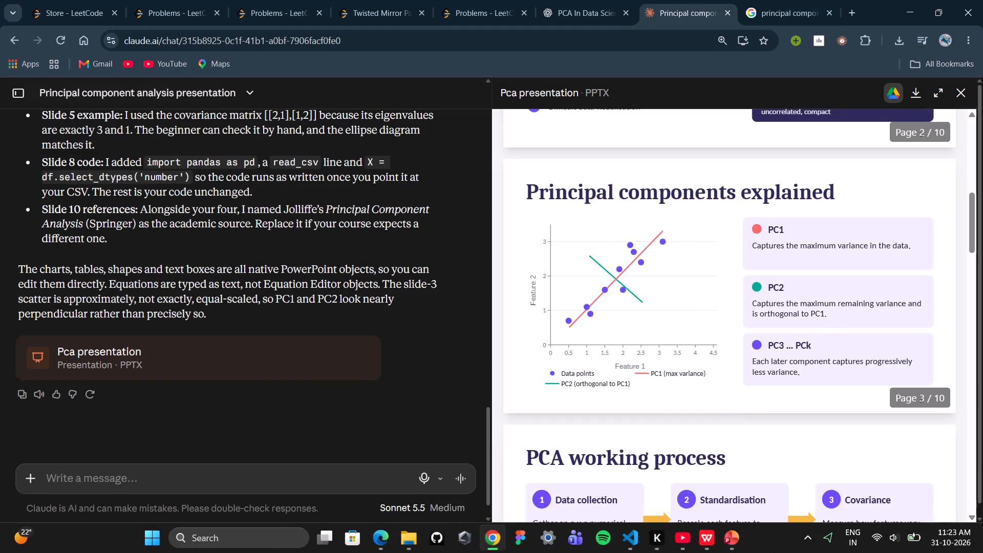
left_click(757, 537)
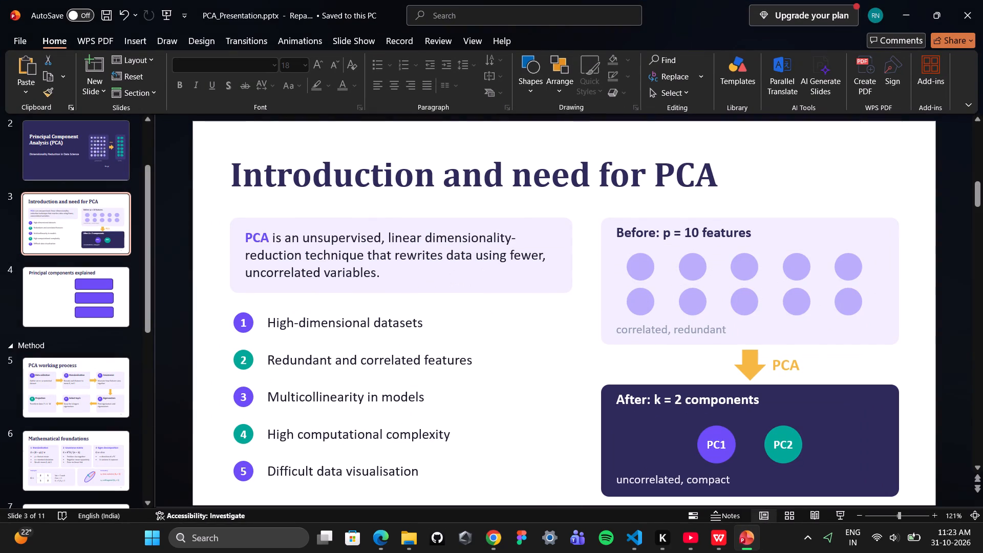
left_click(87, 323)
left_click(341, 279)
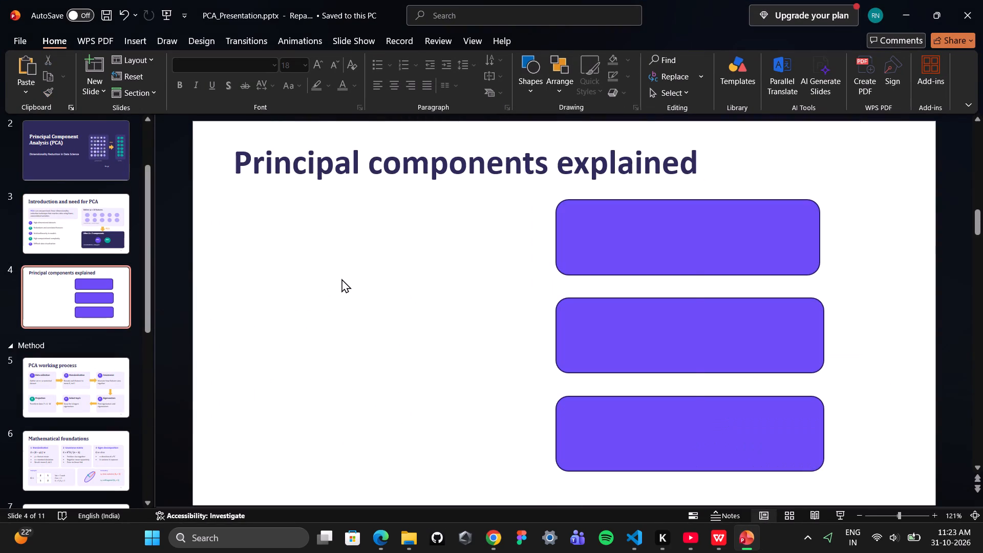
key("ctrl+v")
Enlarge the pasted chart picture to about 9.96 by 11.4 cm and place it below the title, beside the three cards.
left_click_drag(510, 315, 284, 285)
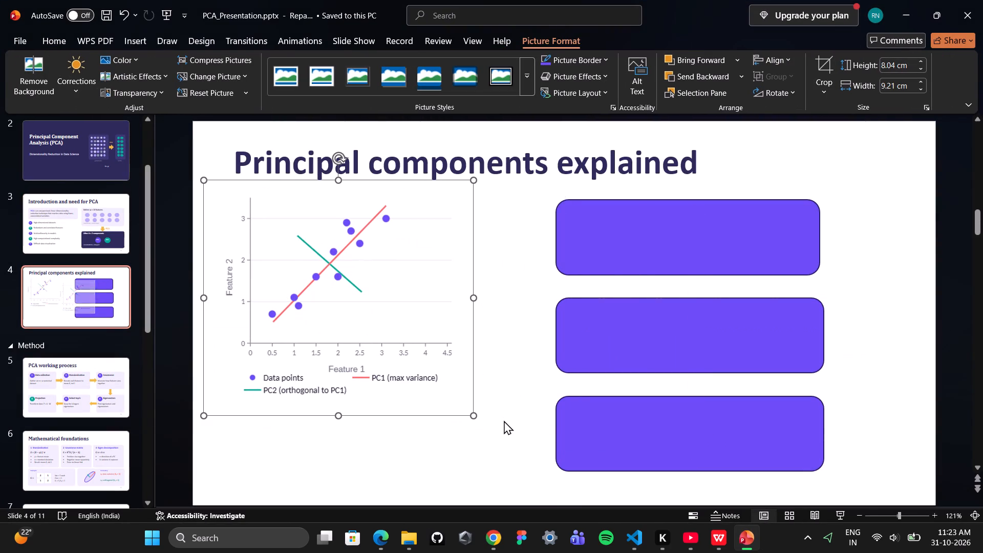
left_click_drag(473, 412, 524, 478)
left_click_drag(438, 386, 431, 410)
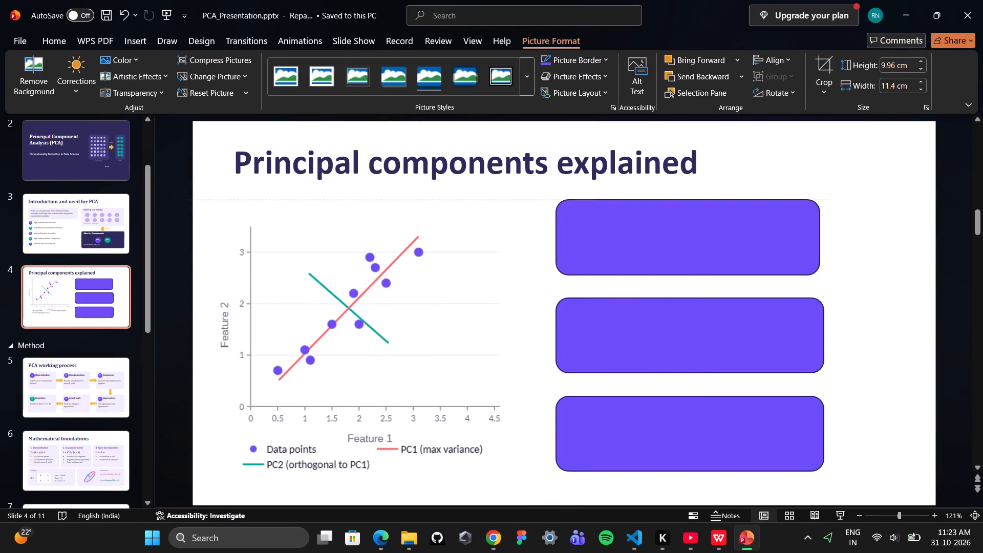
left_click_drag(431, 410, 422, 407)
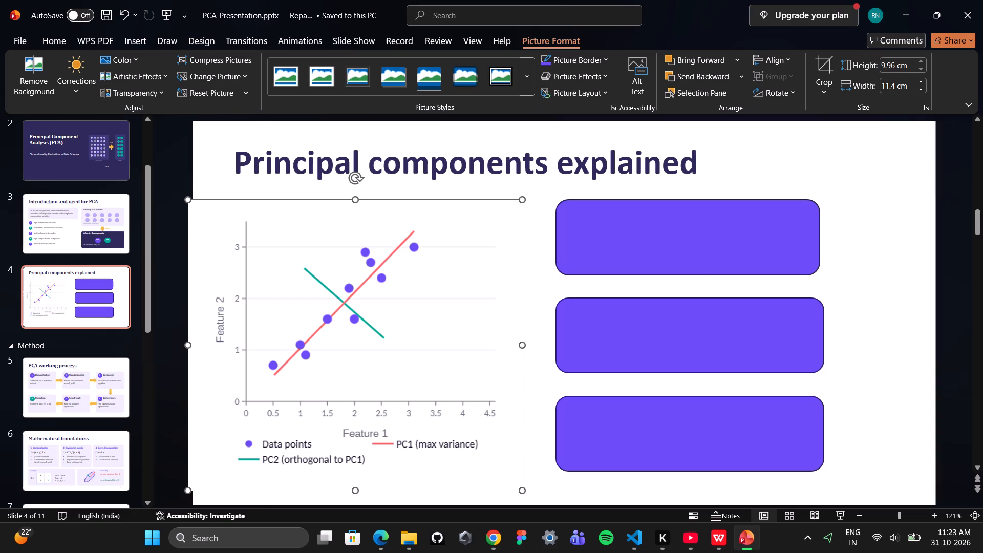
left_click_drag(522, 206, 532, 202)
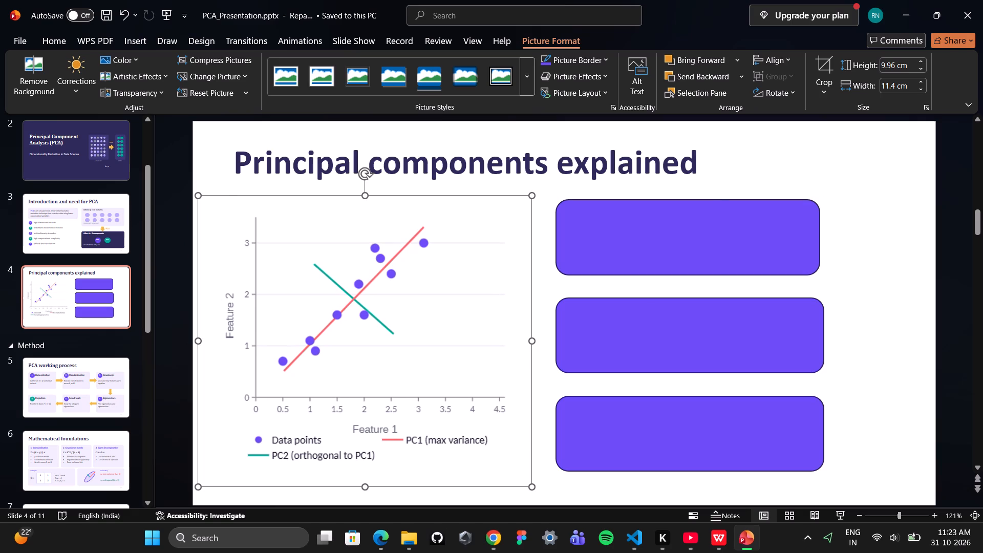
left_click(750, 164)
Shift the top card slightly so that it is centred over the two cards below it.
left_click(632, 252)
left_click(616, 240)
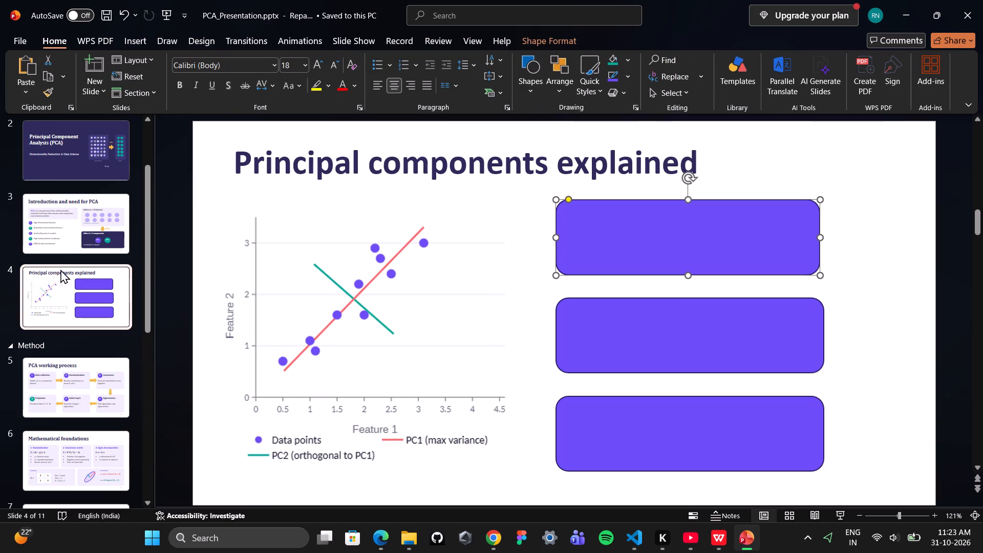
left_click(586, 248)
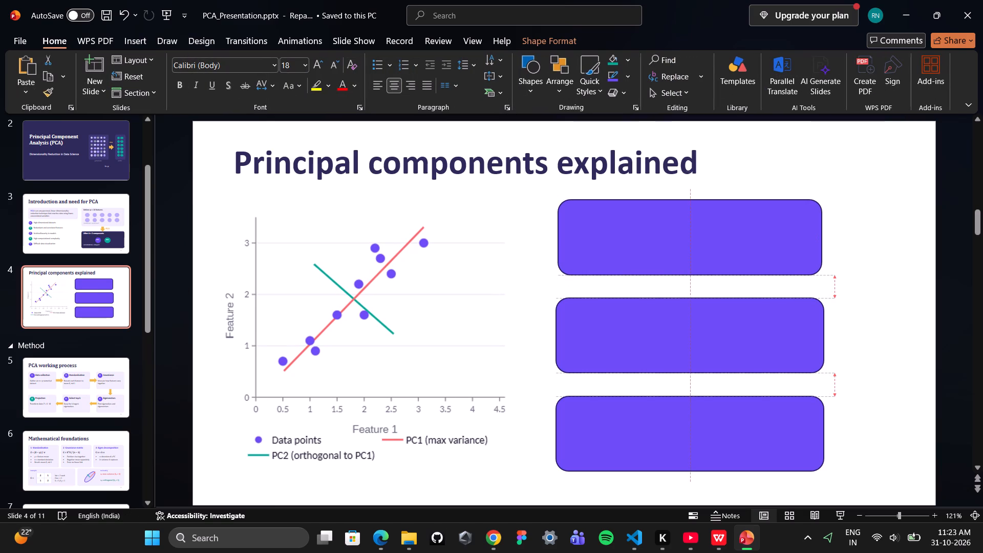
left_click(889, 261)
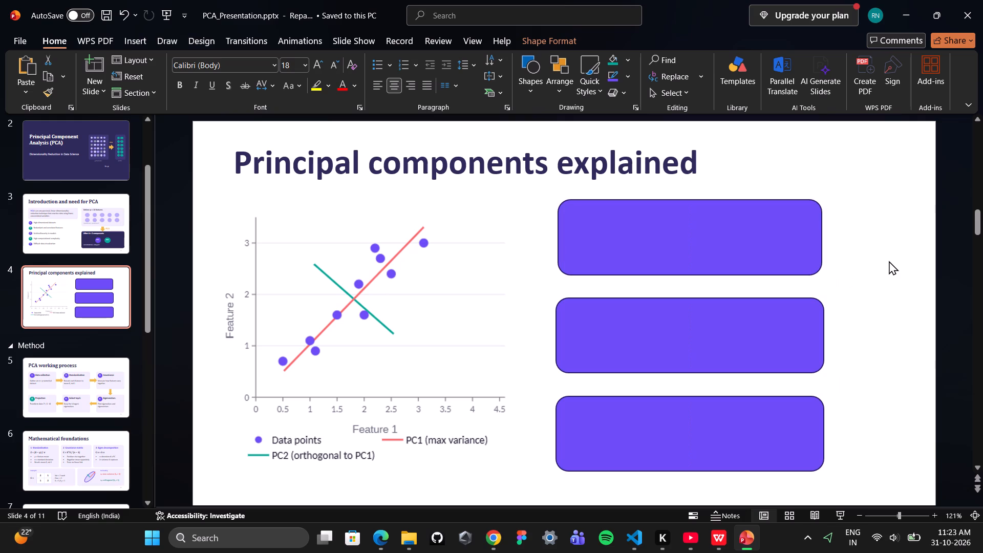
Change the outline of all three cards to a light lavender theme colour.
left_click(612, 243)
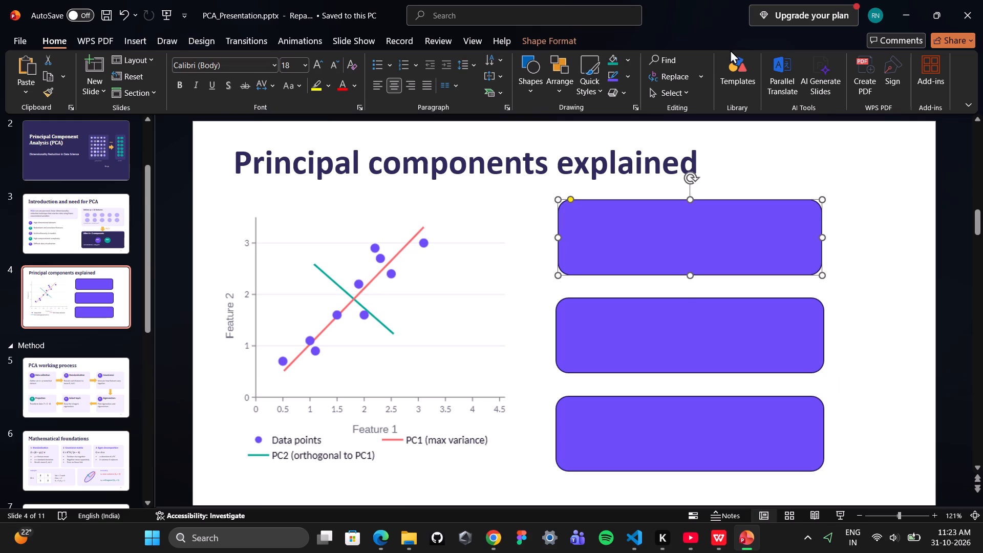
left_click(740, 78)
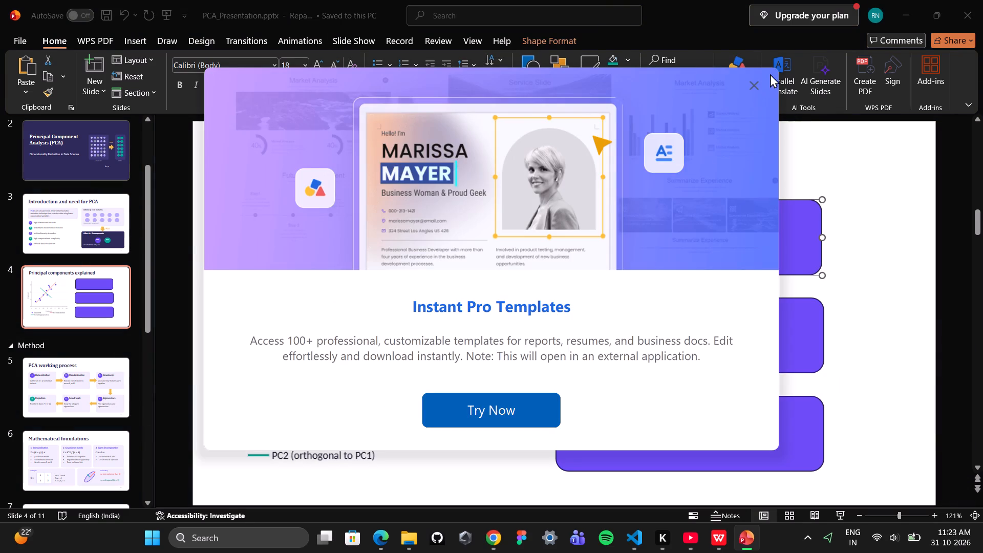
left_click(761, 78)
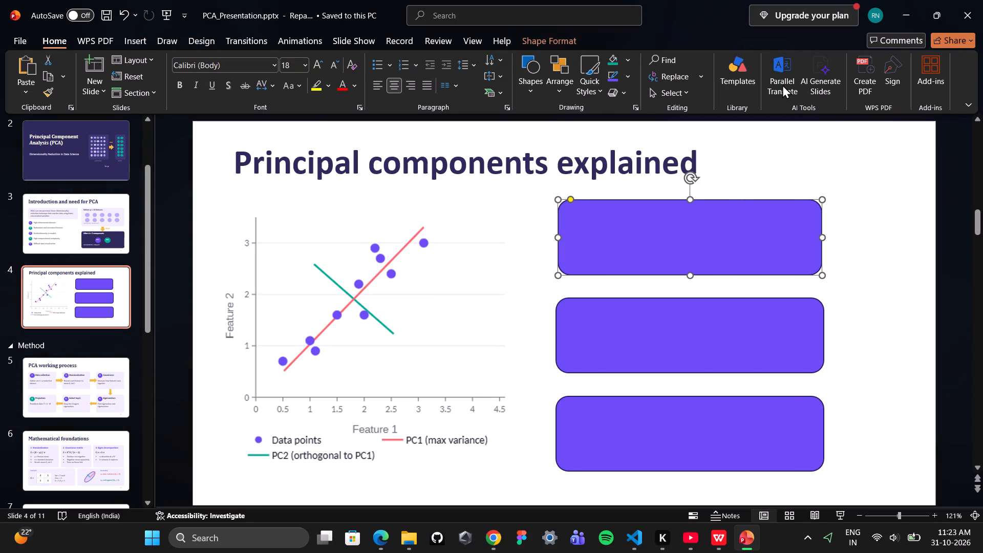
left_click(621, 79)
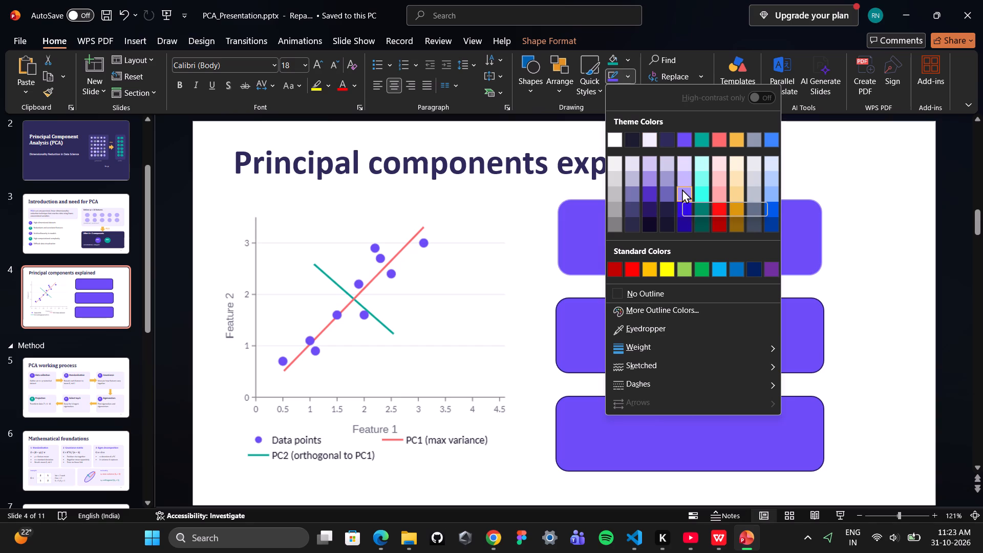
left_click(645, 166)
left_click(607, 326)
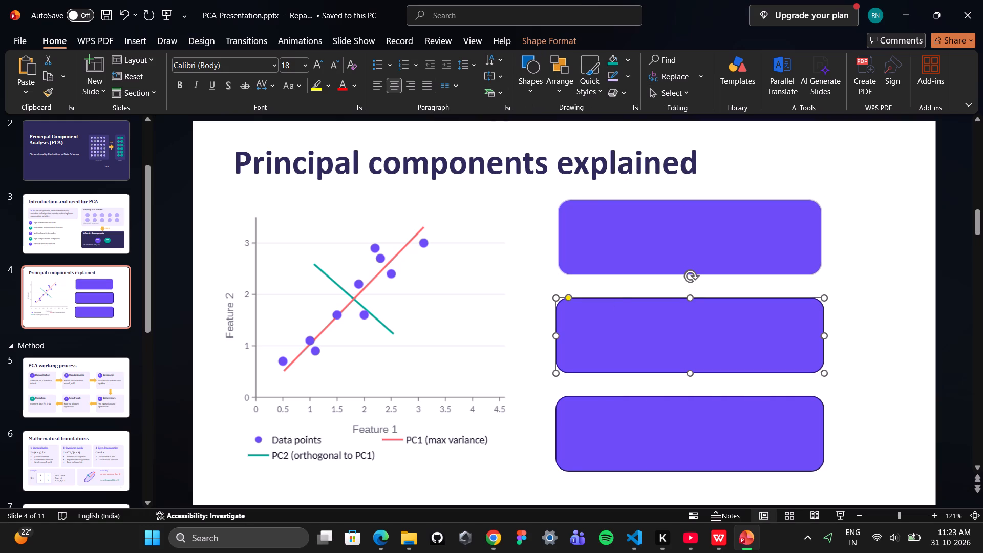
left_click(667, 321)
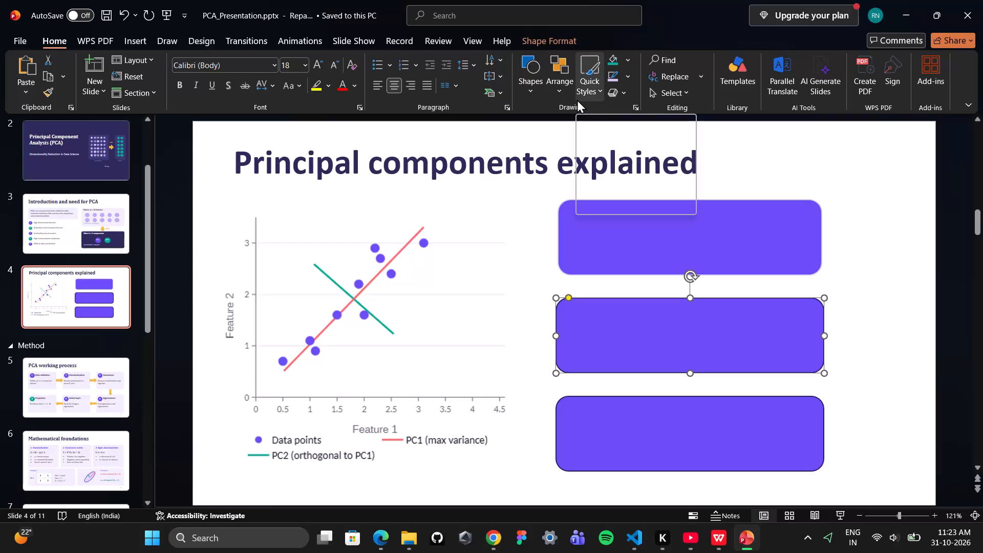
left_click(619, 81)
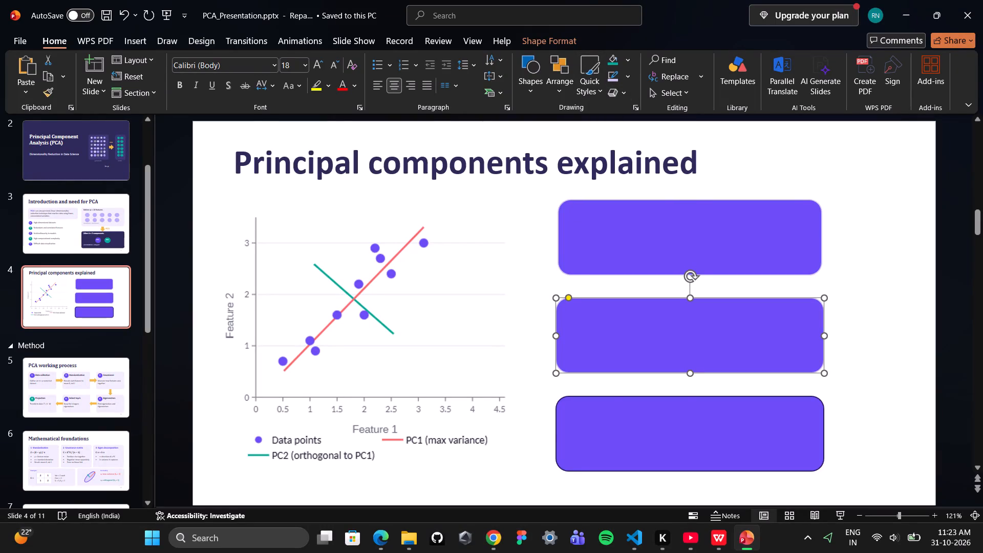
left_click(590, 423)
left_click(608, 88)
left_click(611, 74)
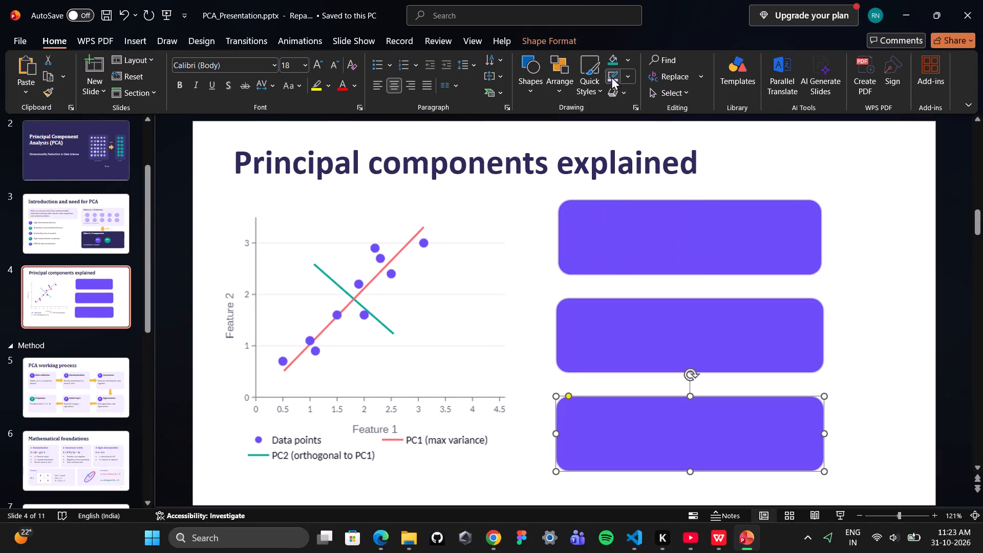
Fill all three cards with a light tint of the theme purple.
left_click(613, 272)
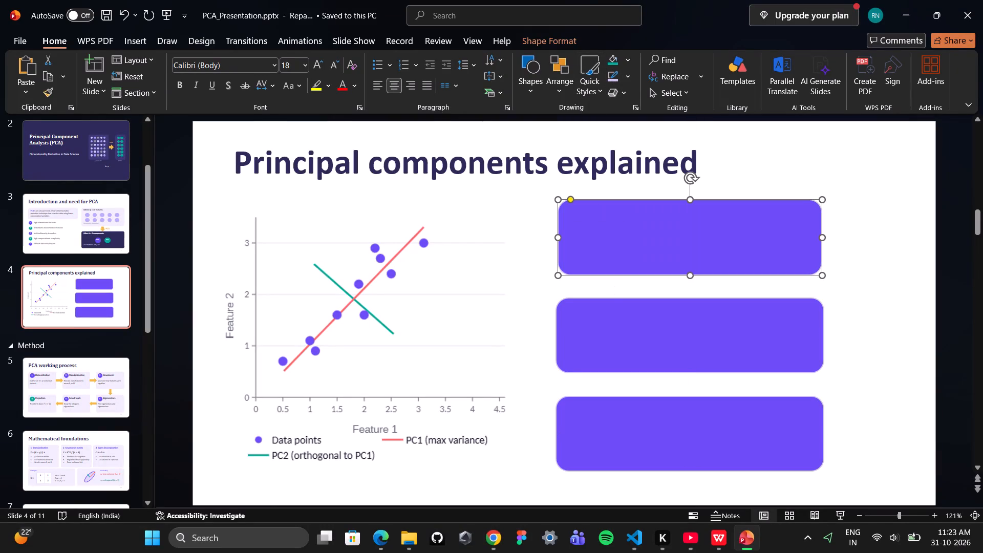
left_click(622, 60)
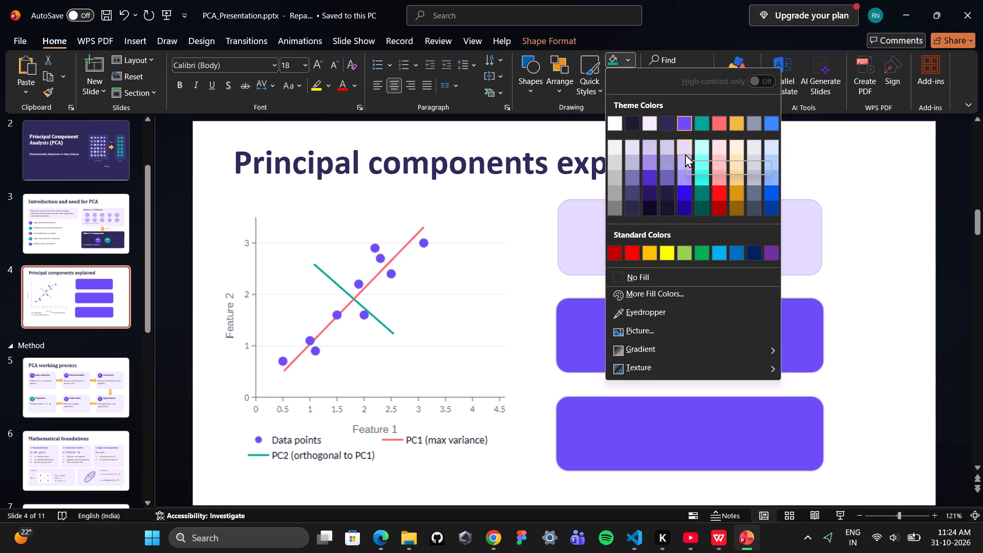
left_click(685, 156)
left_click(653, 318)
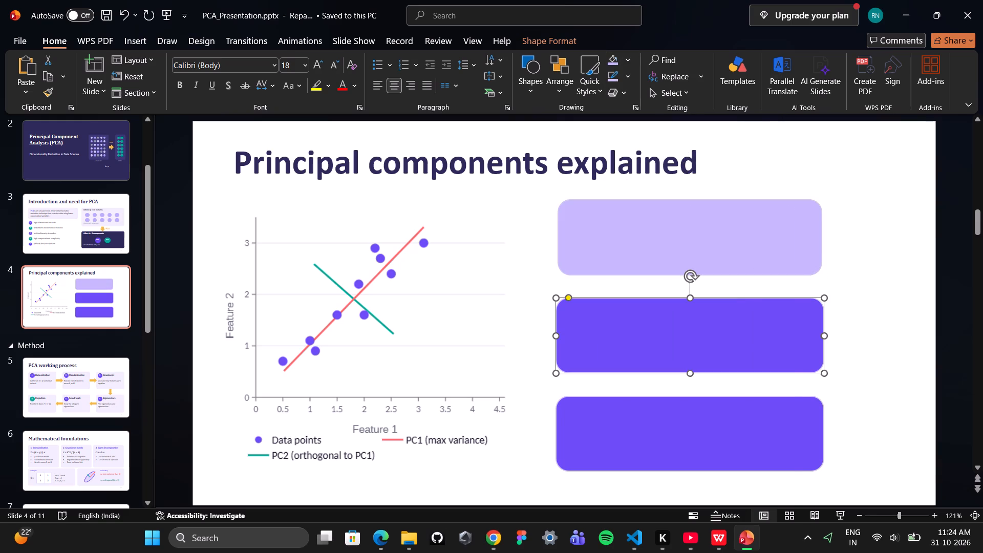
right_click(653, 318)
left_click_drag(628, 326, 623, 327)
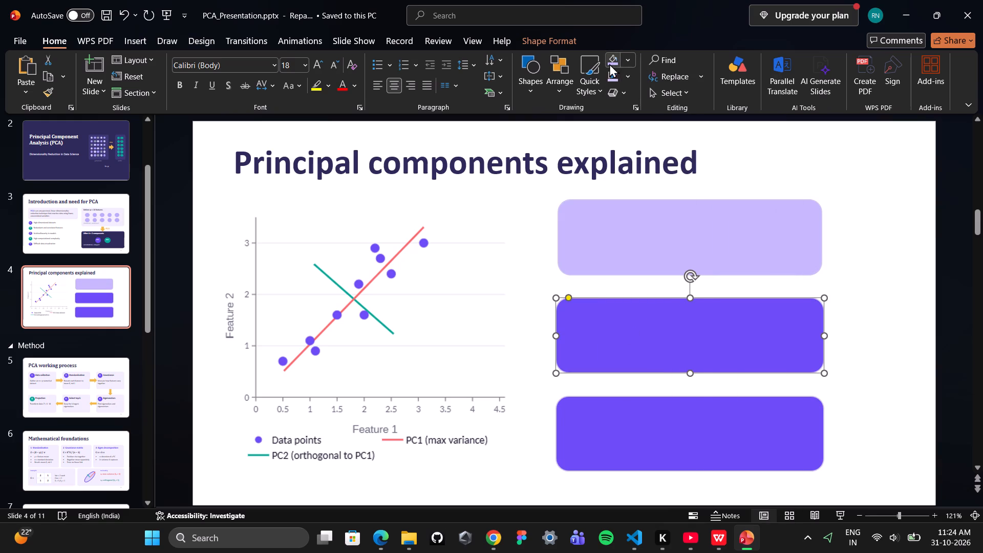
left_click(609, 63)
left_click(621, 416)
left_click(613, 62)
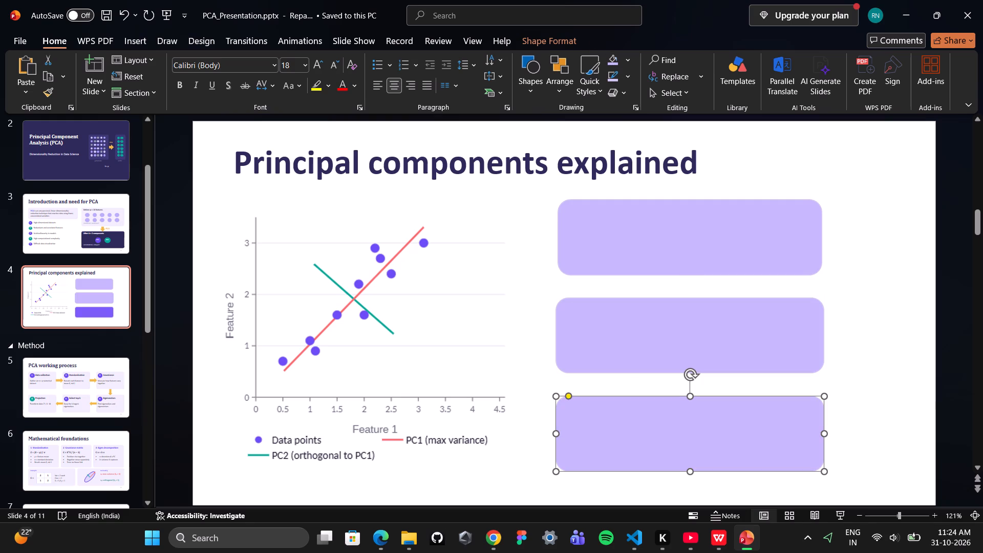
left_click(593, 91)
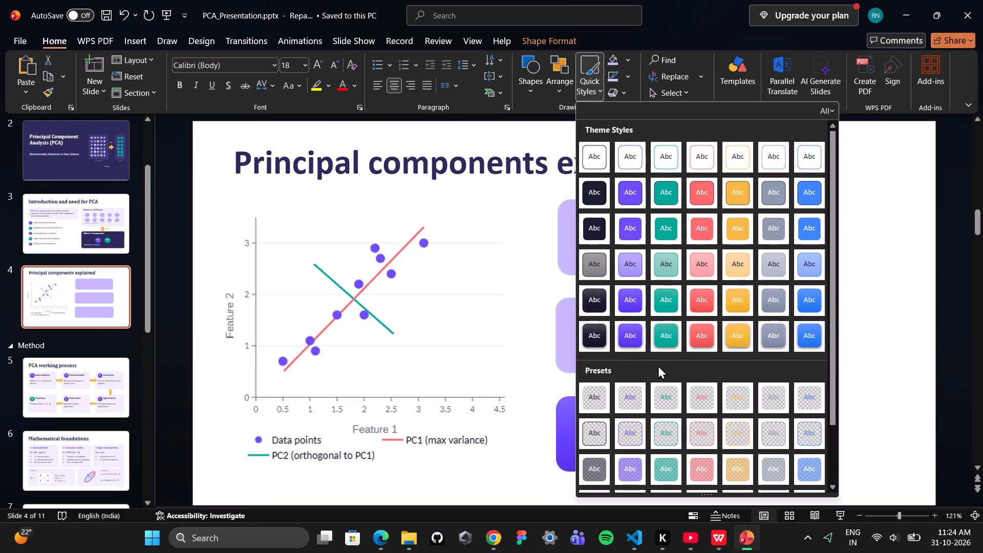
left_click(630, 271)
left_click(621, 369)
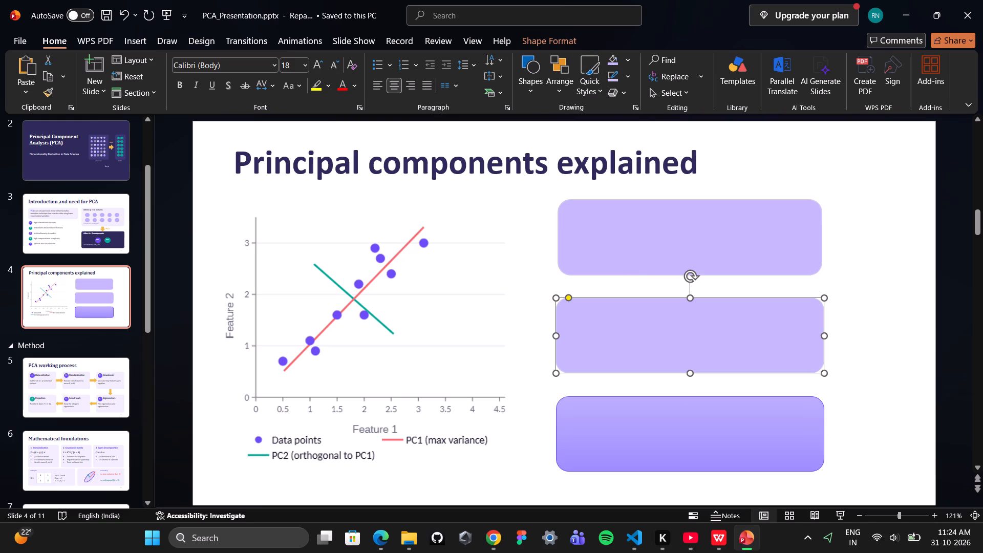
left_click(588, 66)
left_click(633, 262)
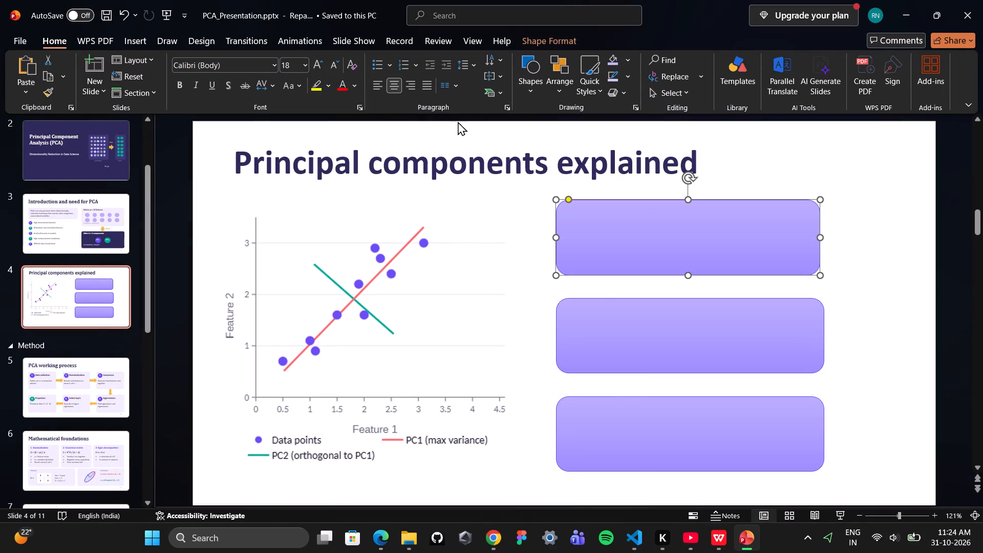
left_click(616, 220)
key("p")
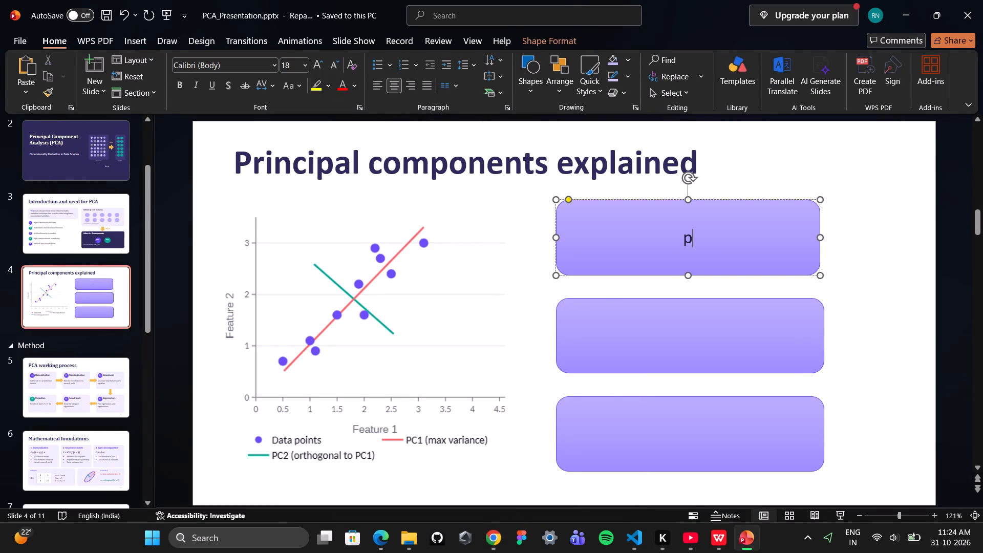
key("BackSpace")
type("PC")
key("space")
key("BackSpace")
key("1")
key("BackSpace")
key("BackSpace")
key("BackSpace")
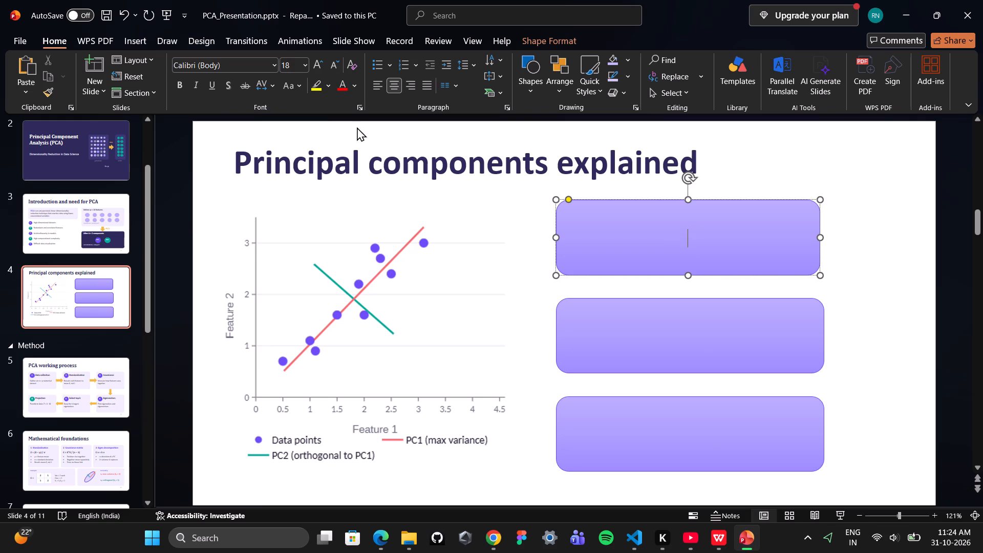
Set the top card's text to Calibri (Body) 14 pt and enter the label "PC1".
left_click(269, 65)
left_click(270, 65)
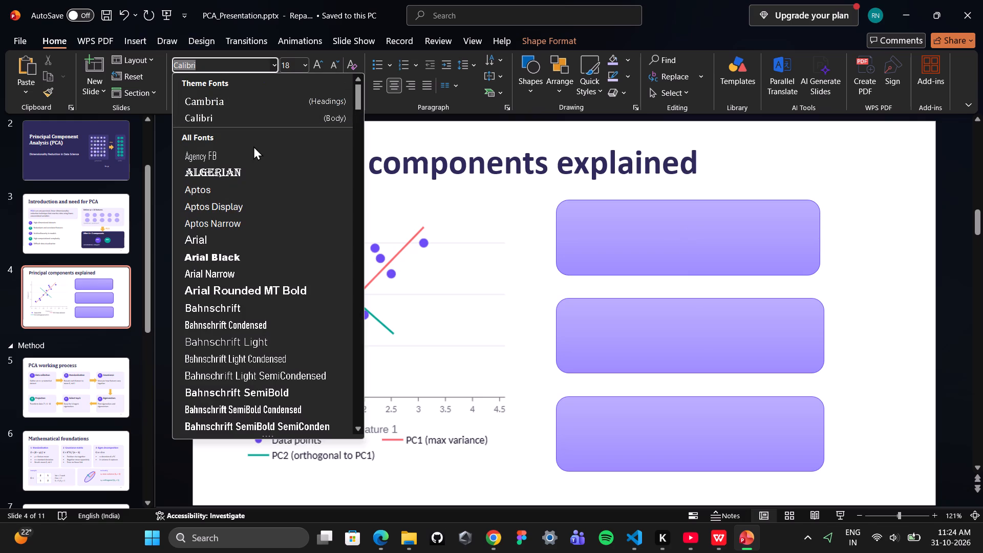
left_click(236, 114)
left_click(310, 71)
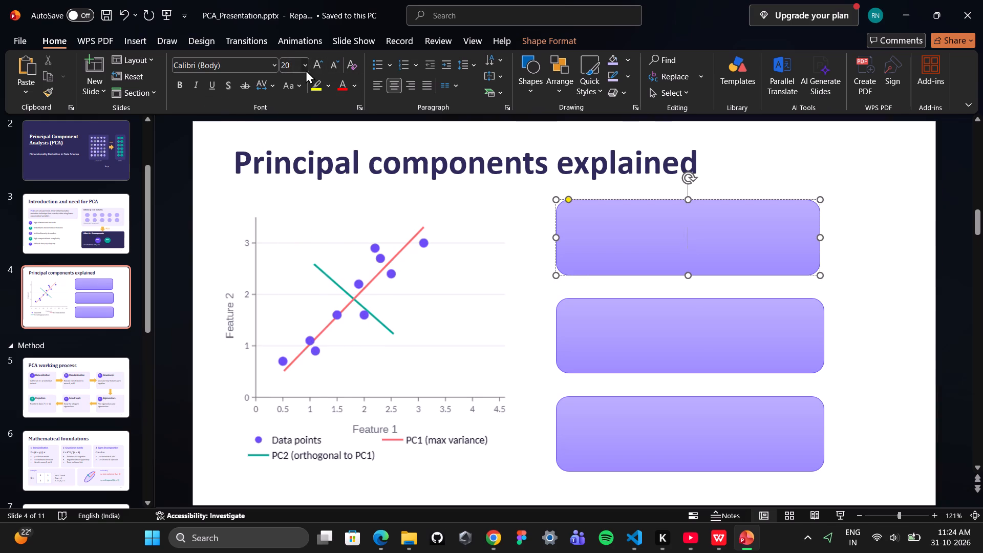
left_click(306, 70)
left_click(293, 167)
type("pc")
key("BackSpace")
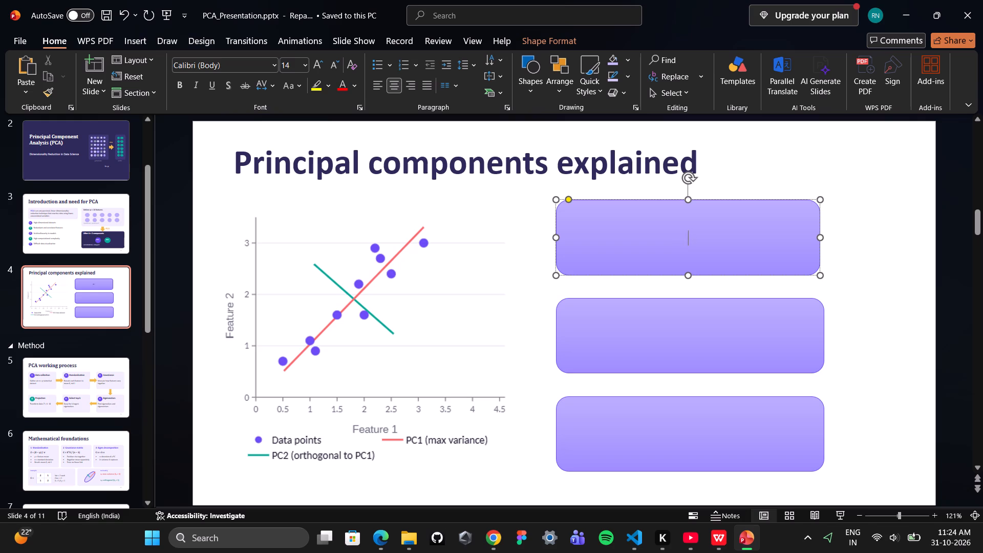
key("1")
key("Left")
key("Left")
key("Left")
Draw a small circle about 0.35 cm across inside the top card, near its left edge beside the PC1 label.
left_click(524, 71)
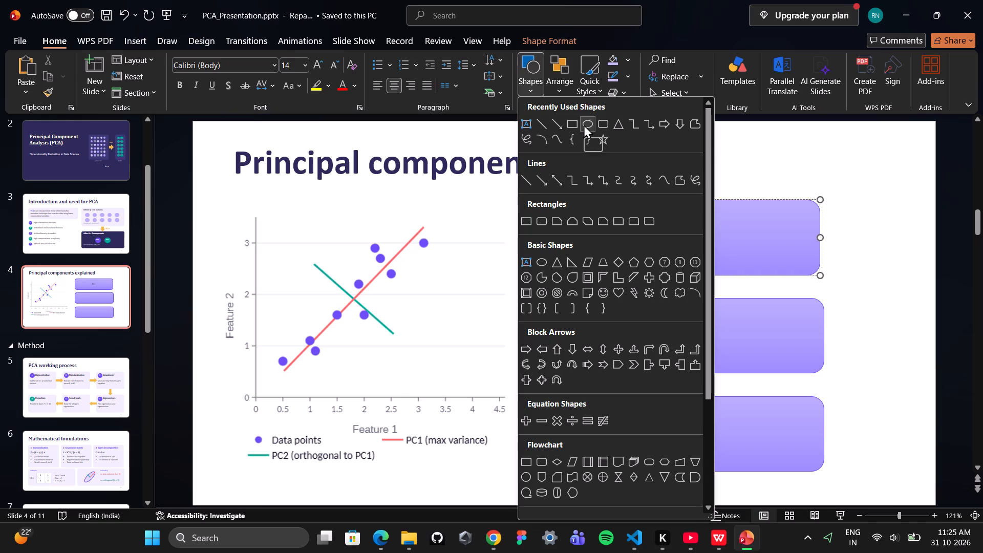
left_click(584, 124)
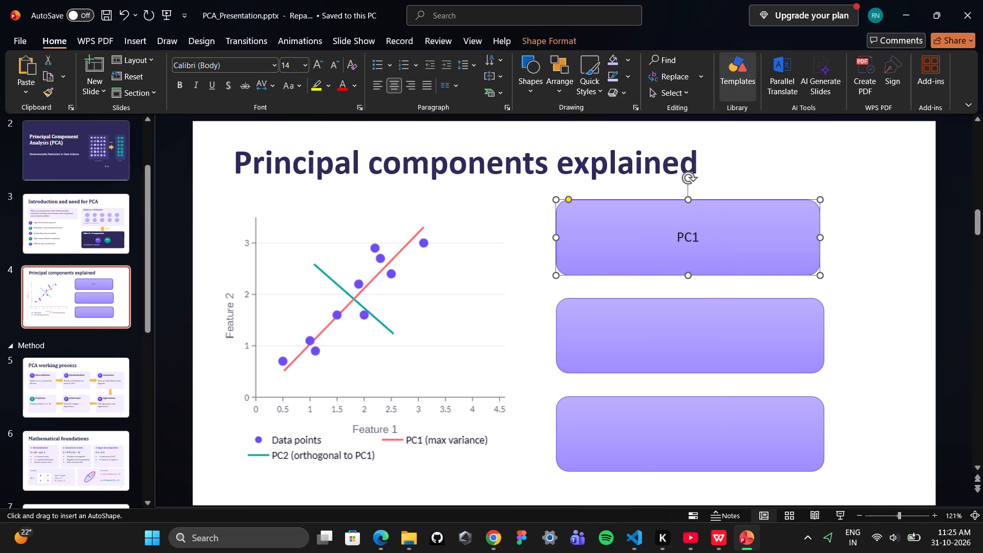
left_click_drag(572, 228, 582, 238)
left_click_drag(582, 238, 583, 239)
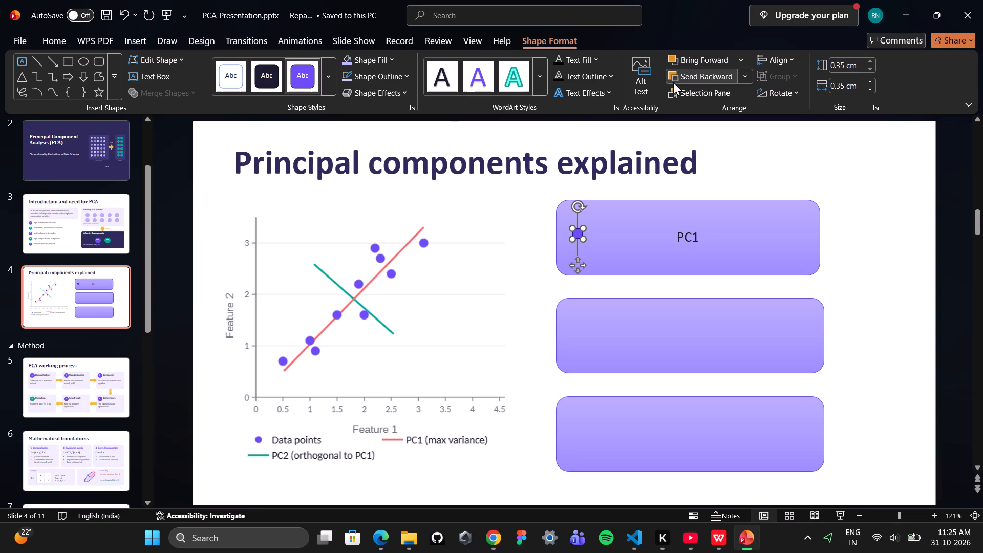
Check the marker colour on the WPS Office reference slide and give the PC1 circle a standard red fill and matching red outline.
left_click(576, 233)
left_click(576, 233)
right_click(576, 233)
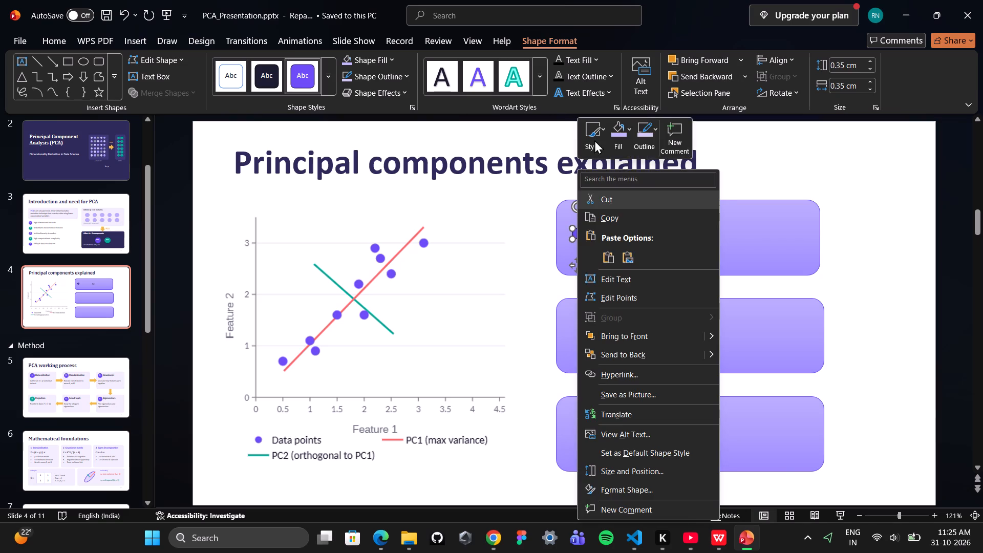
left_click(628, 134)
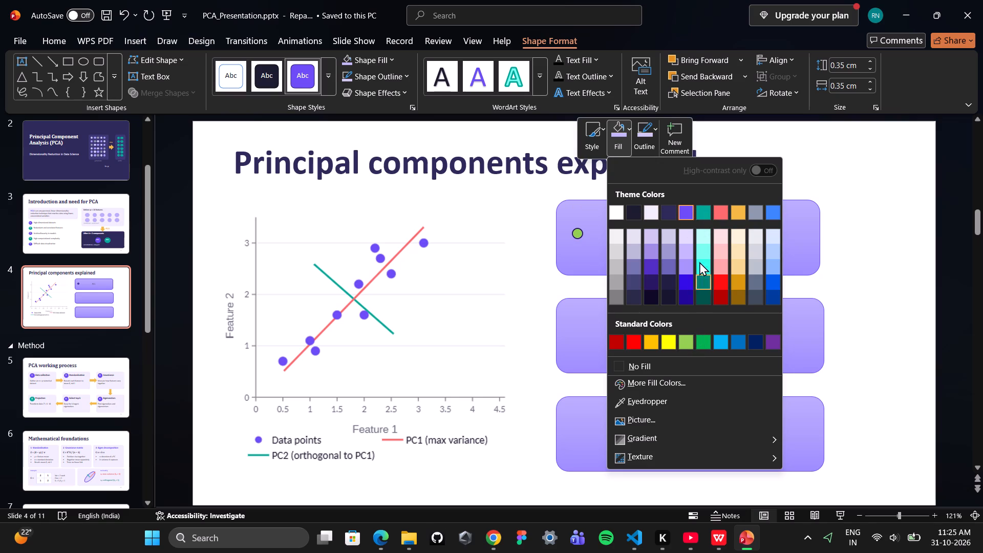
left_click(731, 540)
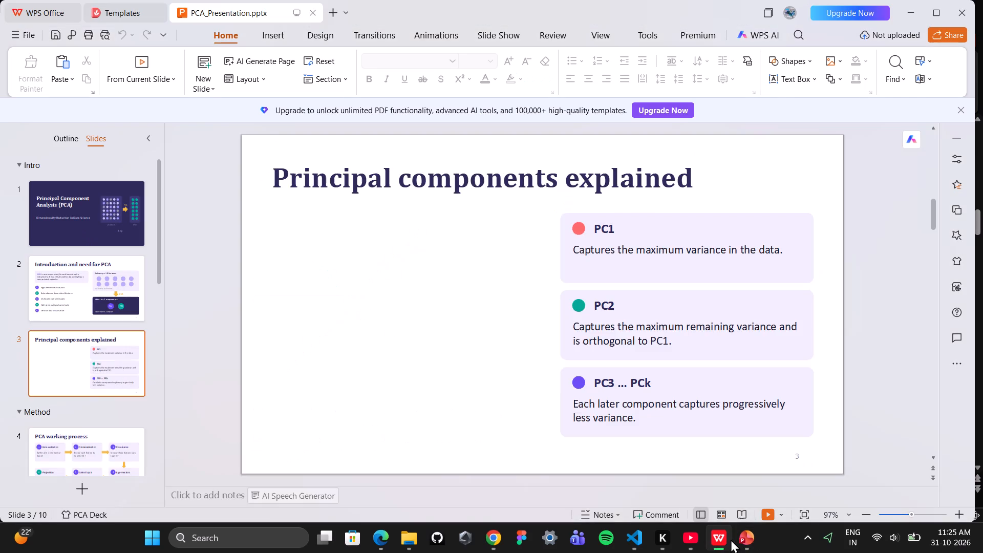
left_click(731, 539)
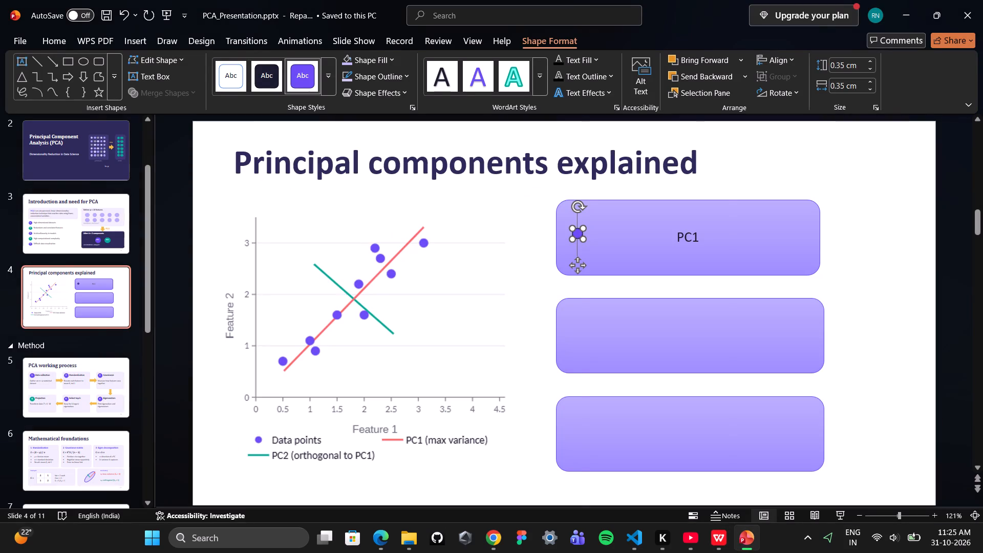
right_click(581, 232)
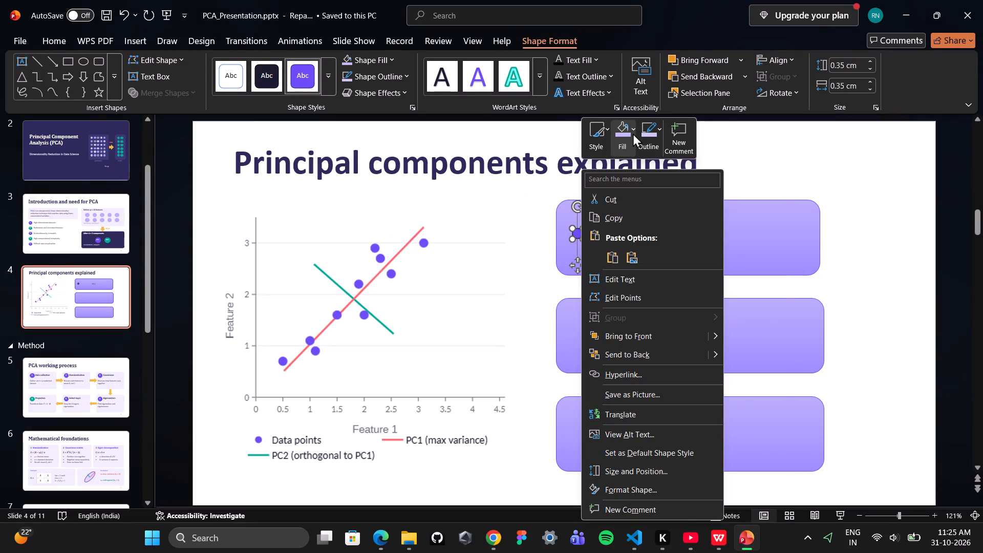
left_click(633, 133)
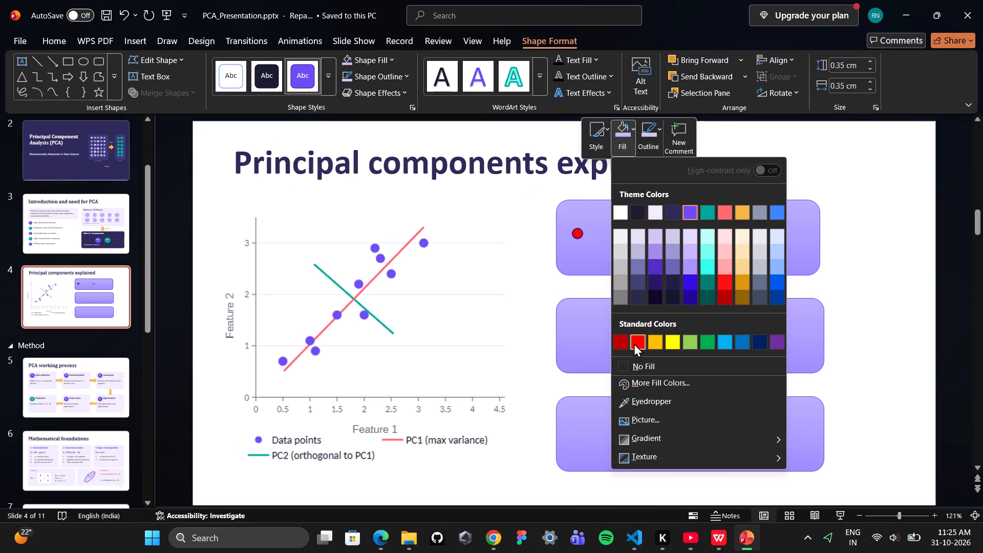
left_click(634, 343)
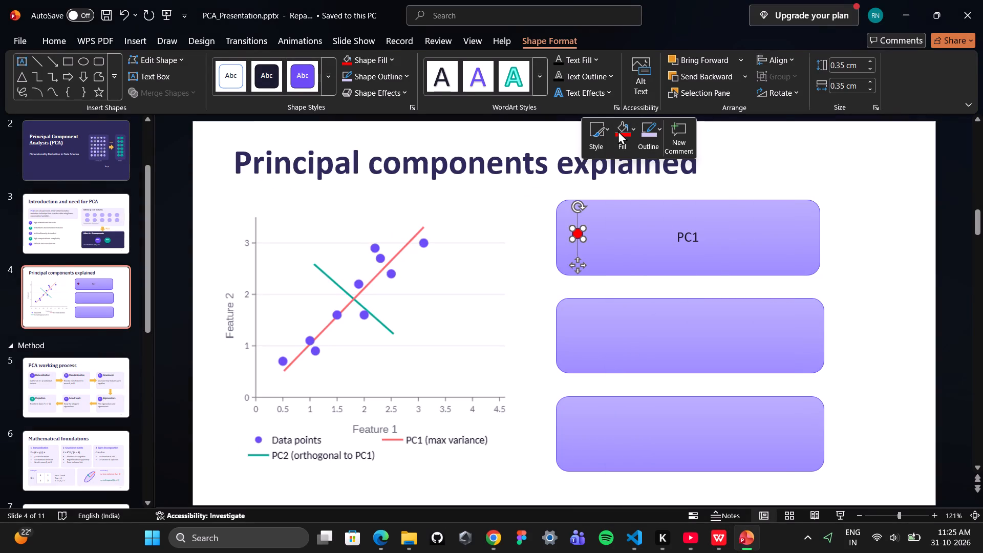
left_click(650, 125)
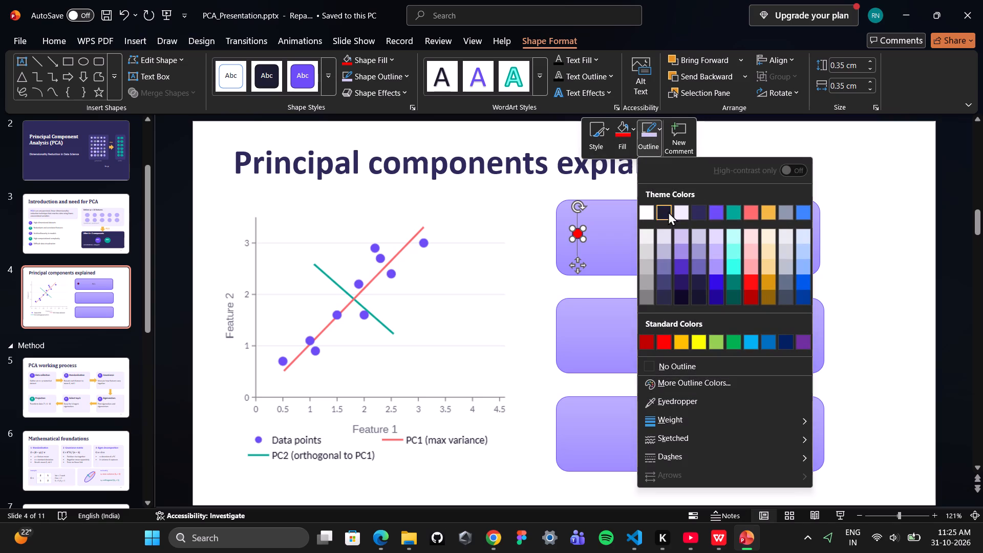
left_click(663, 341)
Copy the red circle into the middle card, placing it near the left edge directly below the original.
left_click(572, 323)
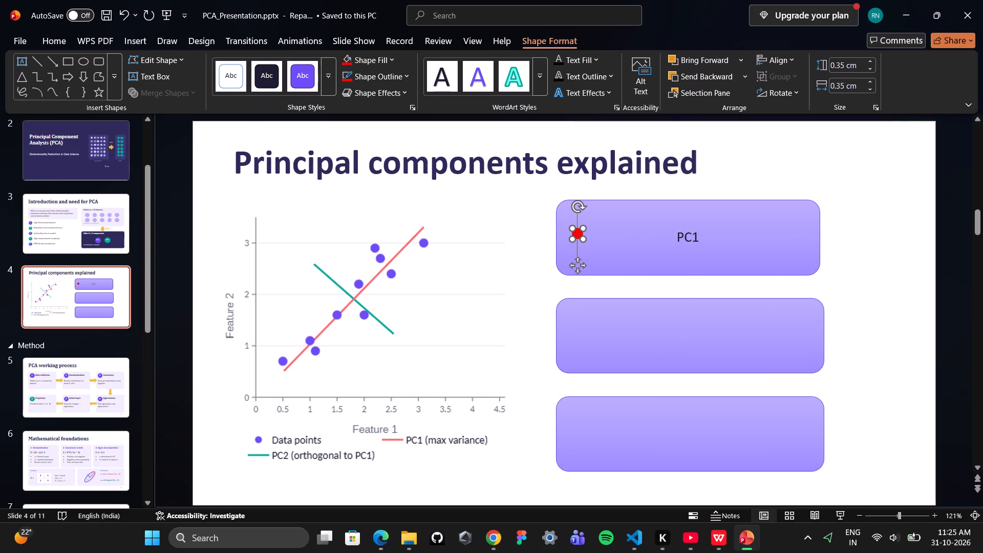
left_click(574, 228)
left_click(582, 347)
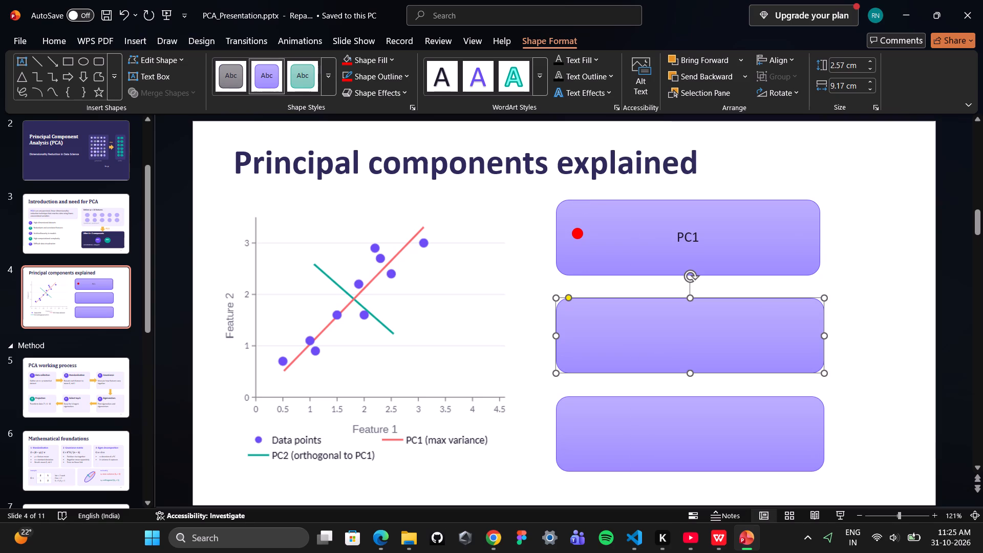
left_click(575, 229)
key("ctrl+c")
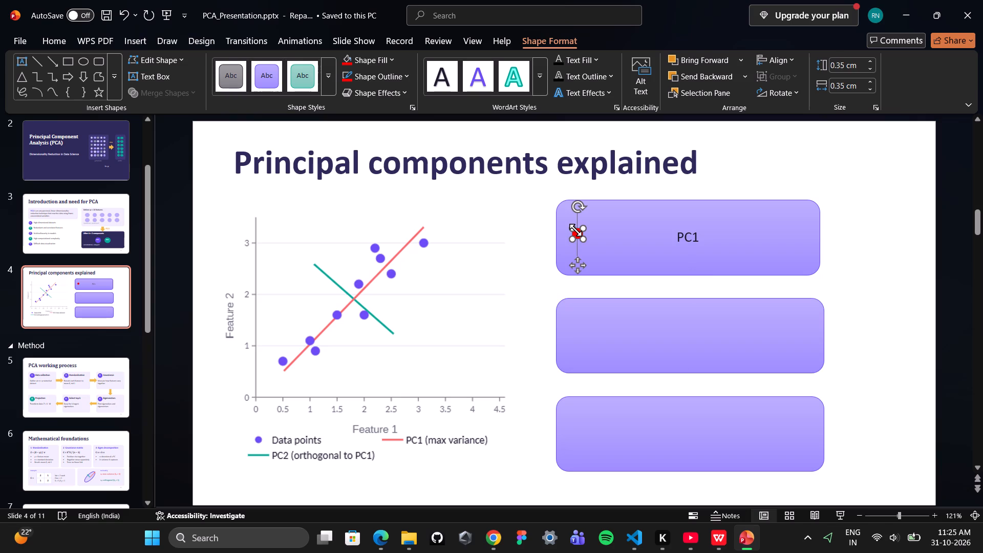
left_click(573, 324)
key("ctrl+v")
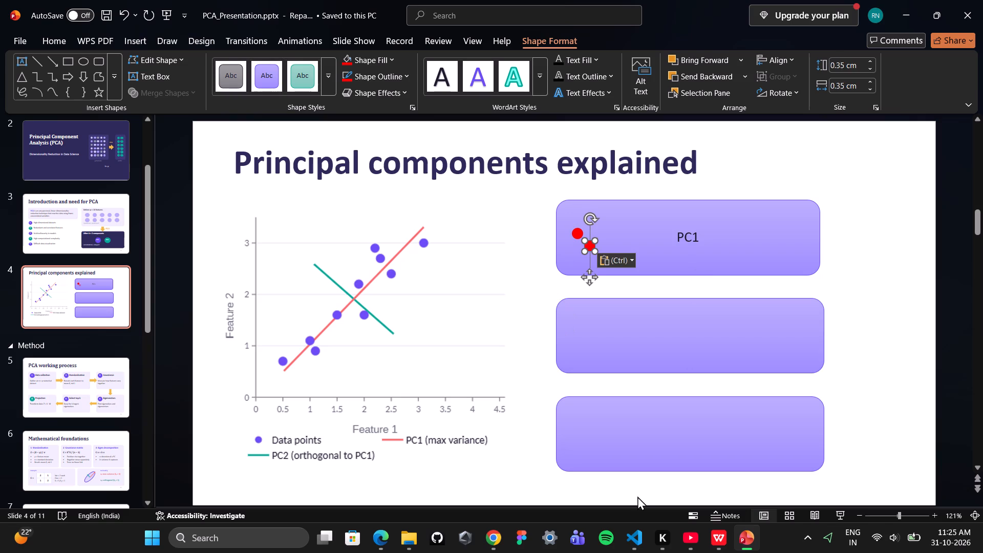
left_click_drag(590, 246, 580, 317)
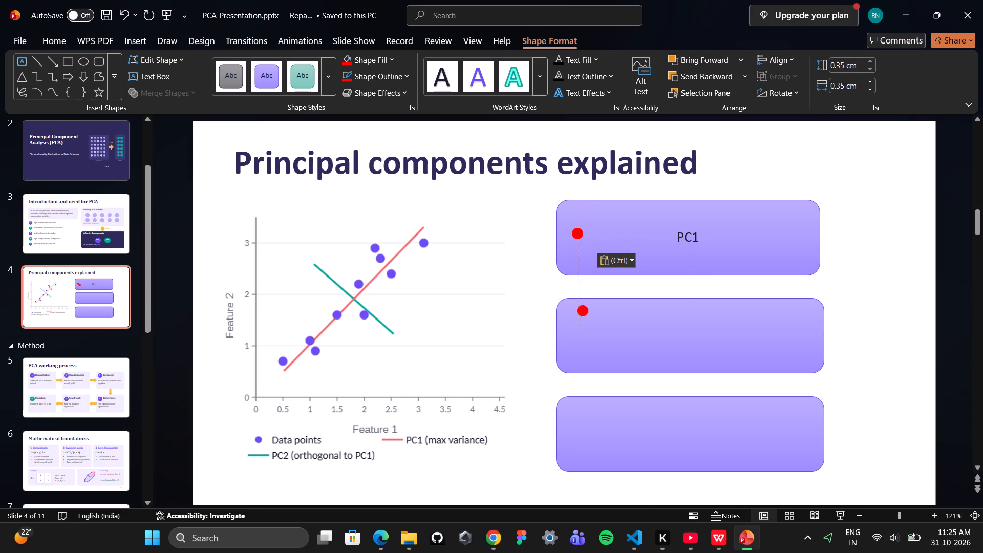
left_click_drag(580, 317, 578, 333)
Recolour the middle card's circle with a dark teal theme fill and a matching dark teal outline.
right_click(578, 332)
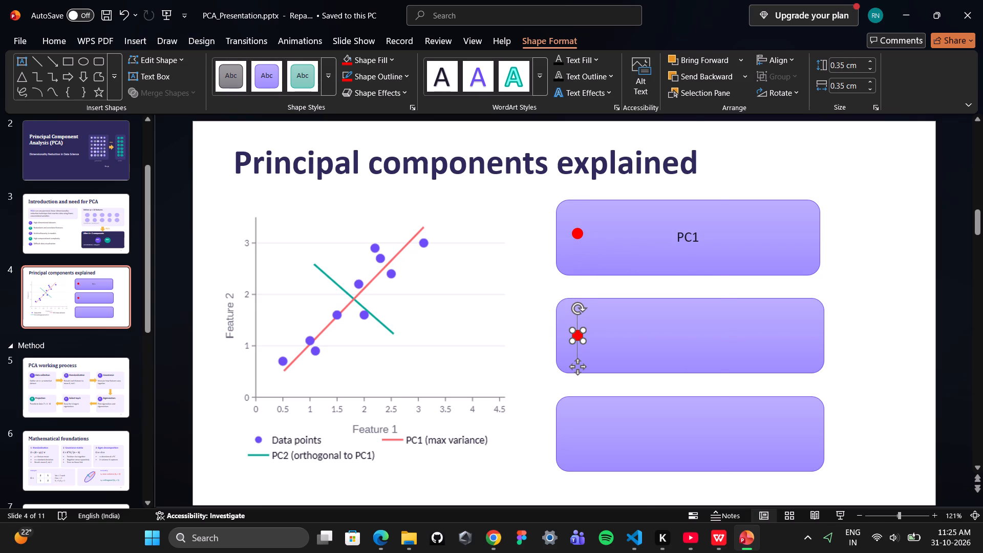
left_click(628, 131)
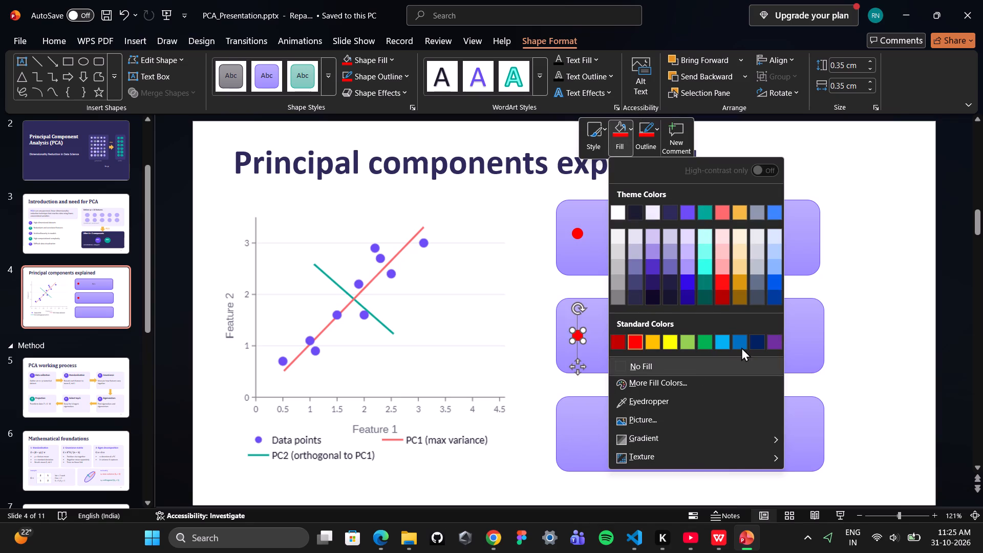
left_click(701, 282)
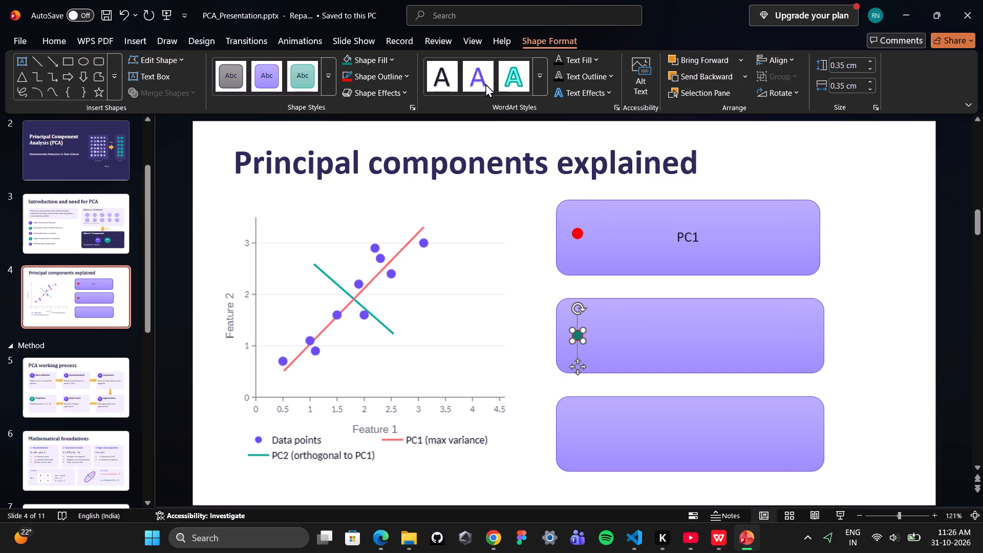
left_click(404, 71)
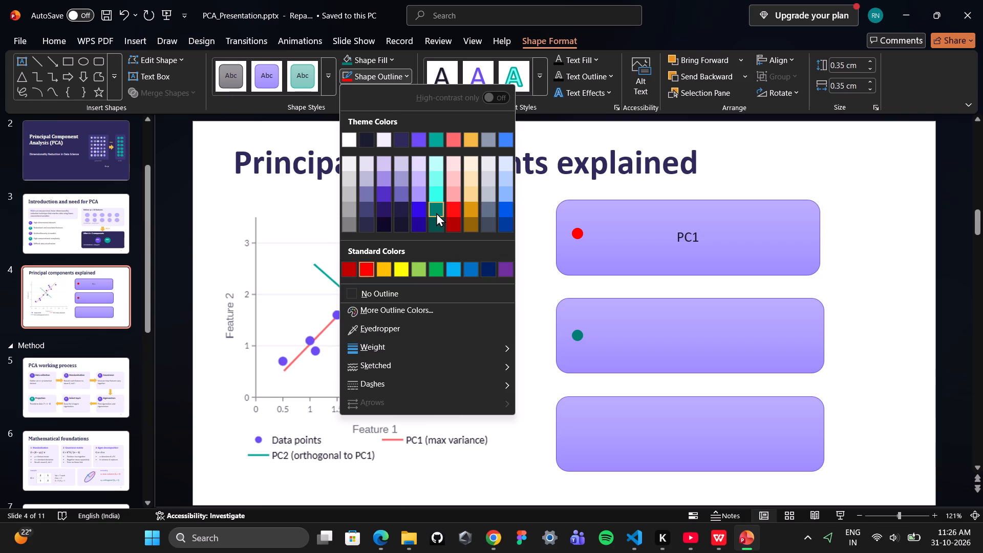
left_click(436, 212)
left_click(575, 432)
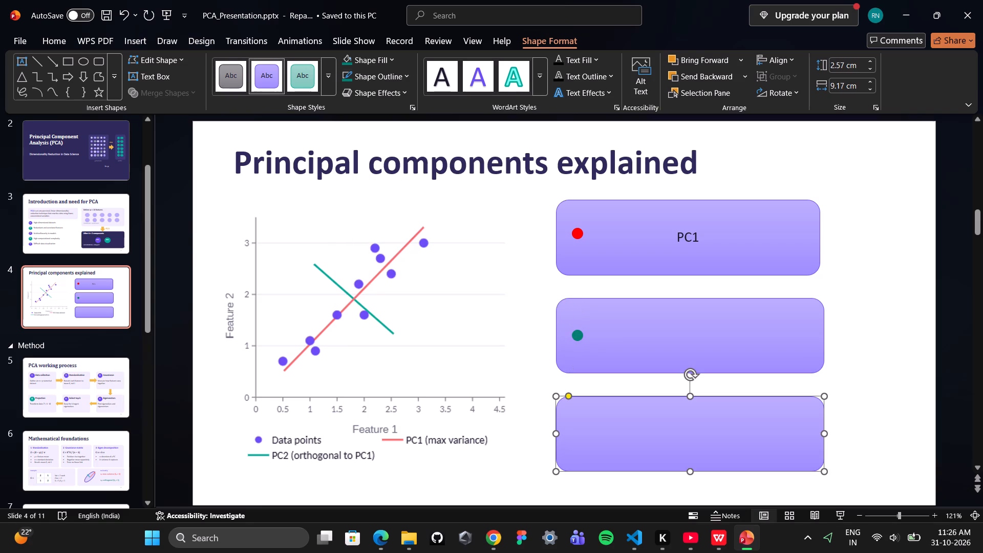
Copy the teal circle into the bottom card, aligned directly below the other two circles and vertically centred in the card.
left_click(578, 336)
key("ctrl+c")
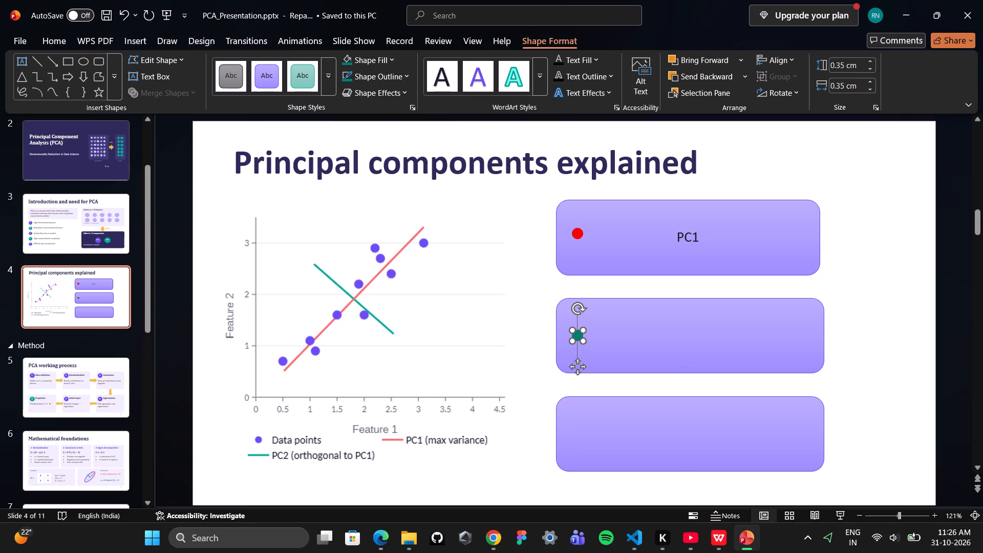
left_click(576, 429)
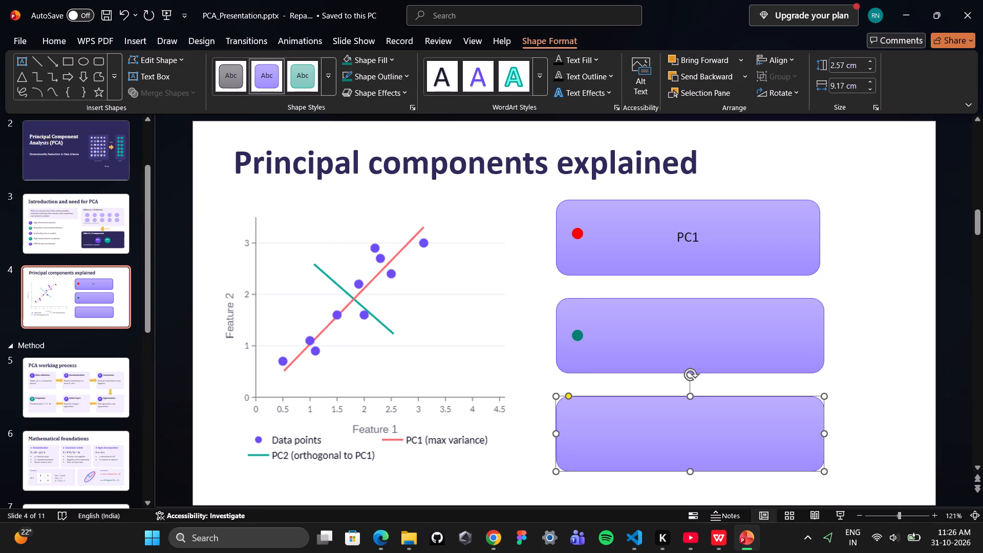
key("ctrl+v")
left_click_drag(590, 348, 584, 385)
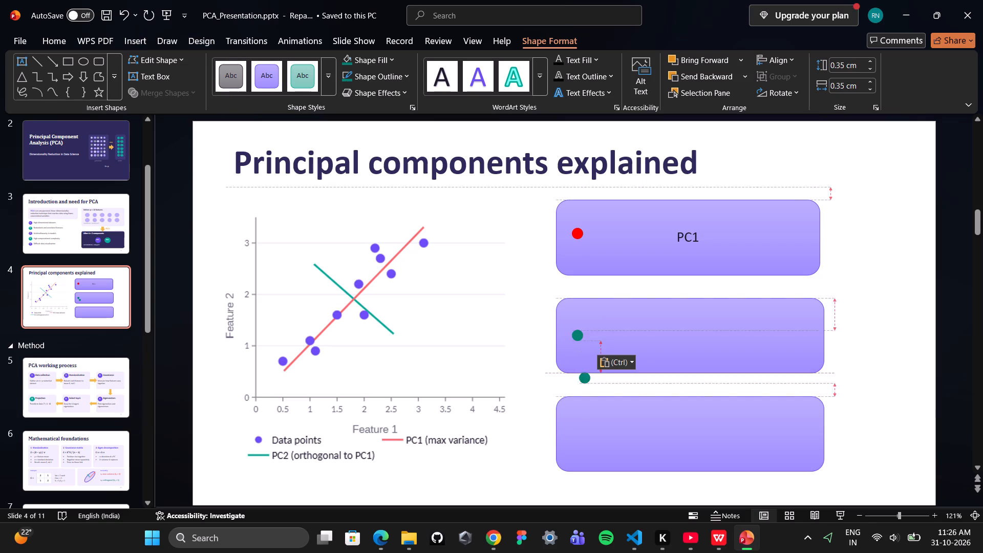
left_click_drag(584, 385, 580, 439)
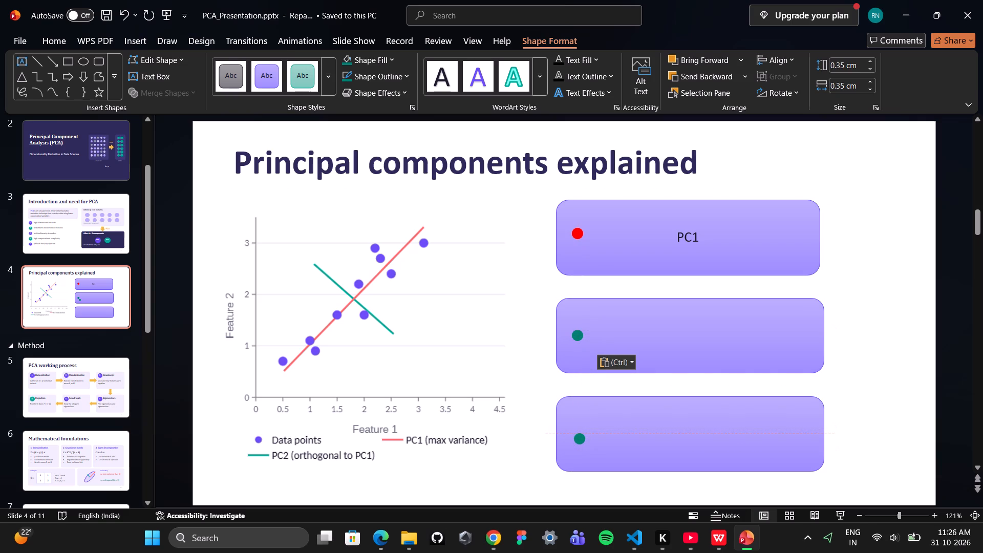
left_click_drag(580, 439, 576, 438)
left_click_drag(576, 438, 578, 434)
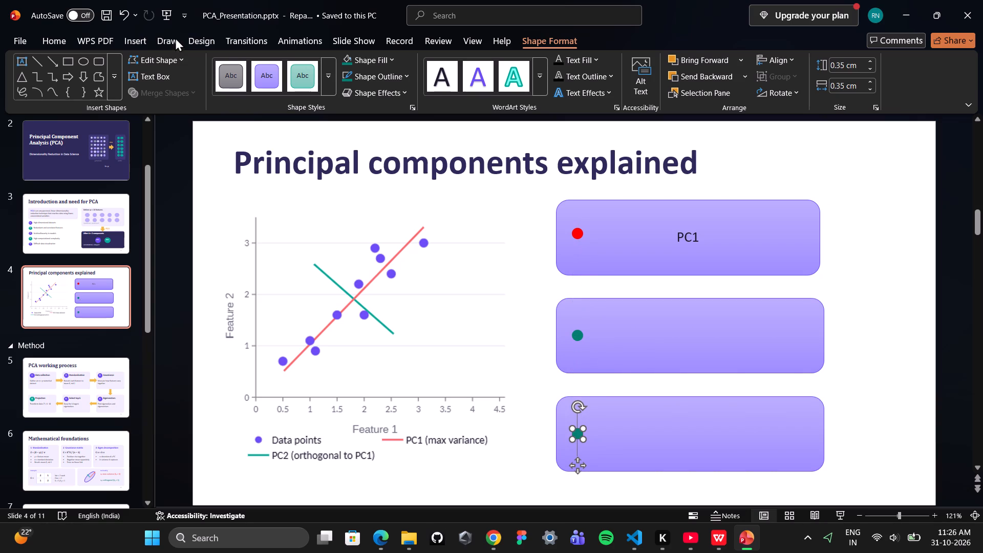
Give the bottom card's circle a dark purple theme fill and a matching dark purple outline.
left_click(390, 55)
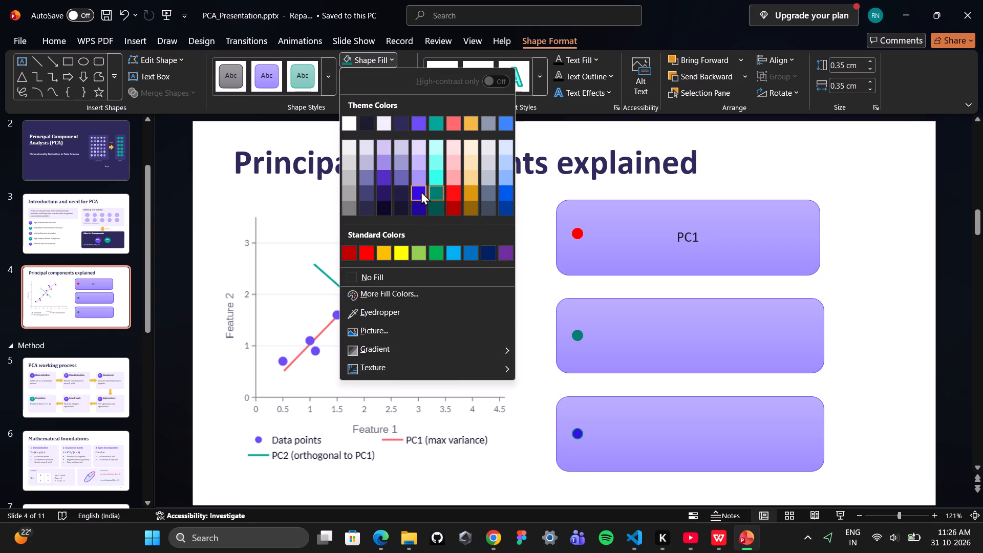
left_click(385, 175)
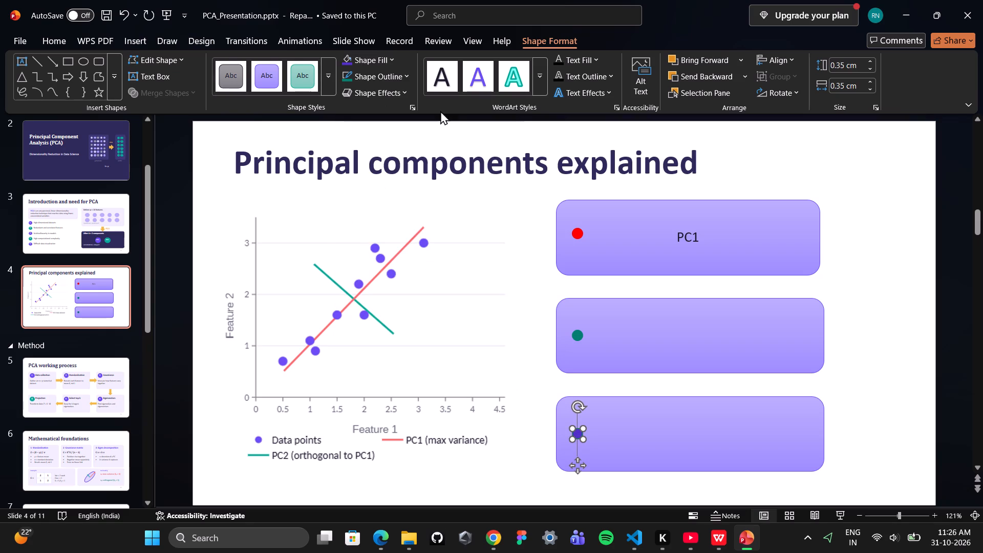
left_click(393, 83)
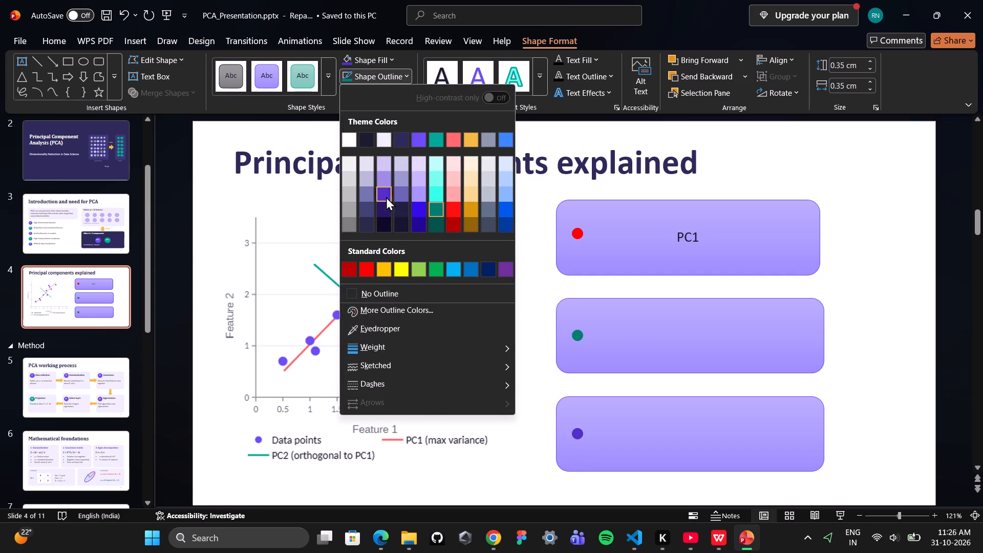
left_click(386, 197)
left_click(544, 451)
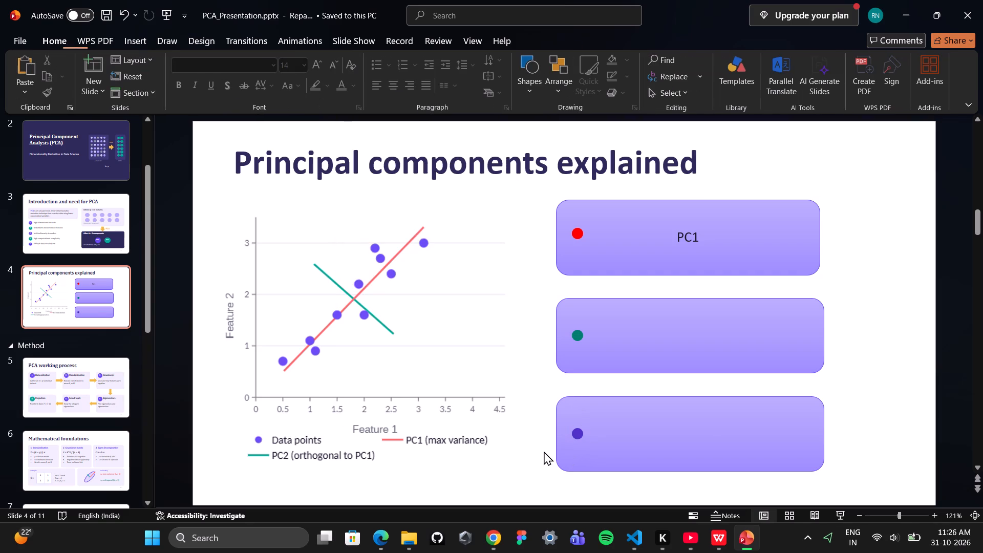
Switch to WPS Office to check the reference slide, and return to the PCA presentation.
left_click(742, 545)
left_click(742, 545)
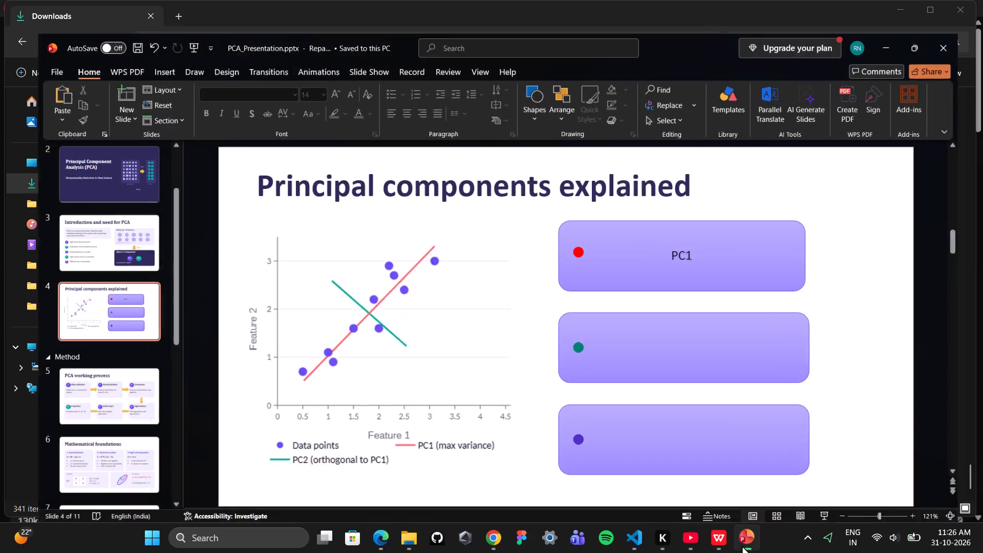
left_click(716, 542)
left_click(715, 542)
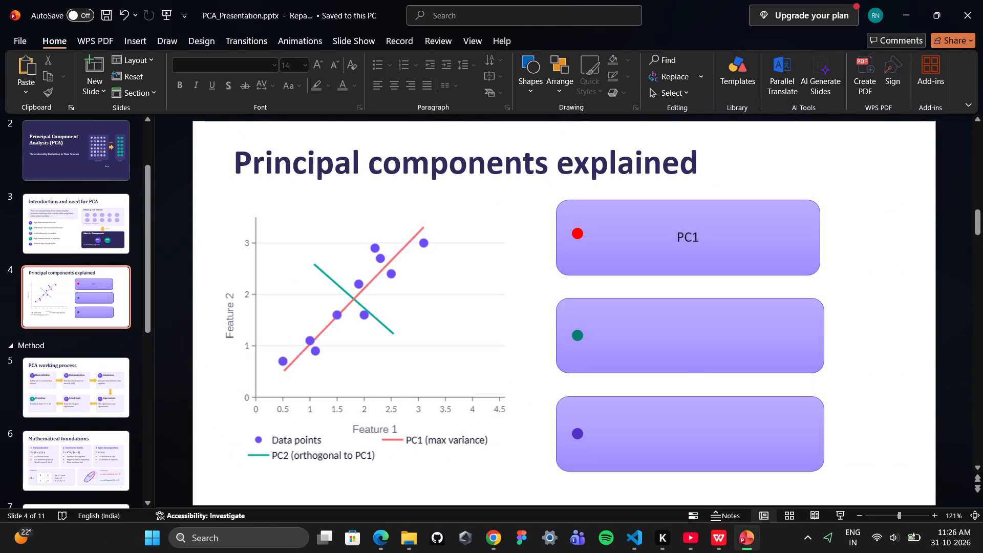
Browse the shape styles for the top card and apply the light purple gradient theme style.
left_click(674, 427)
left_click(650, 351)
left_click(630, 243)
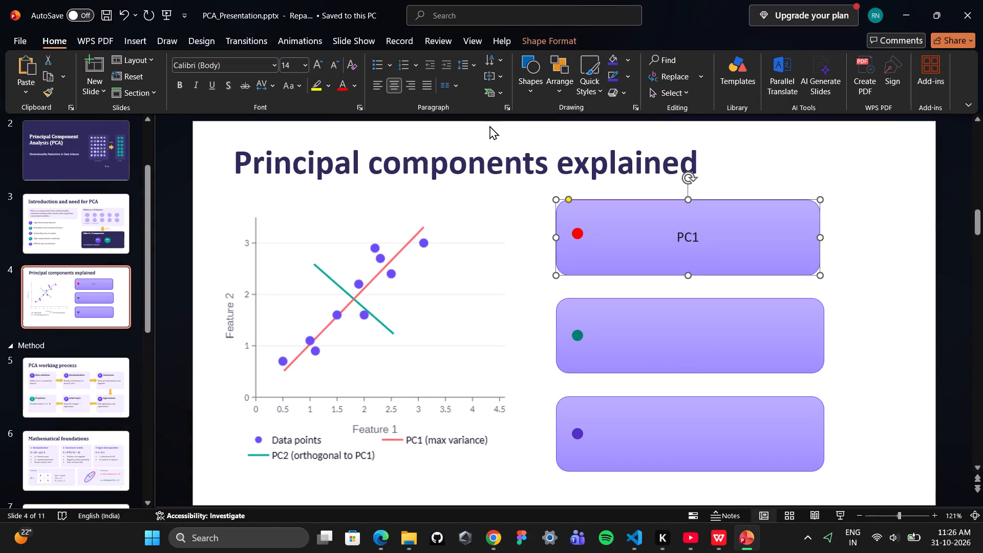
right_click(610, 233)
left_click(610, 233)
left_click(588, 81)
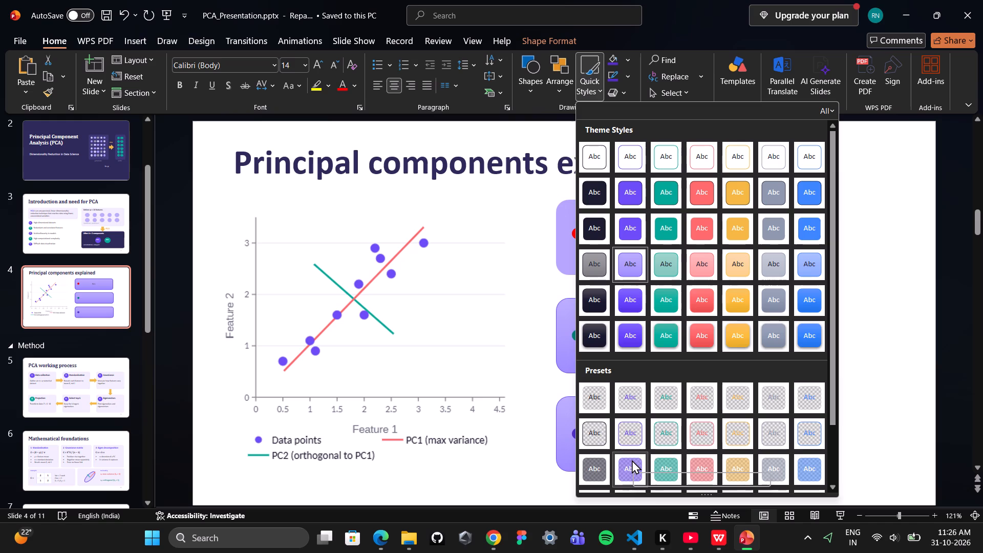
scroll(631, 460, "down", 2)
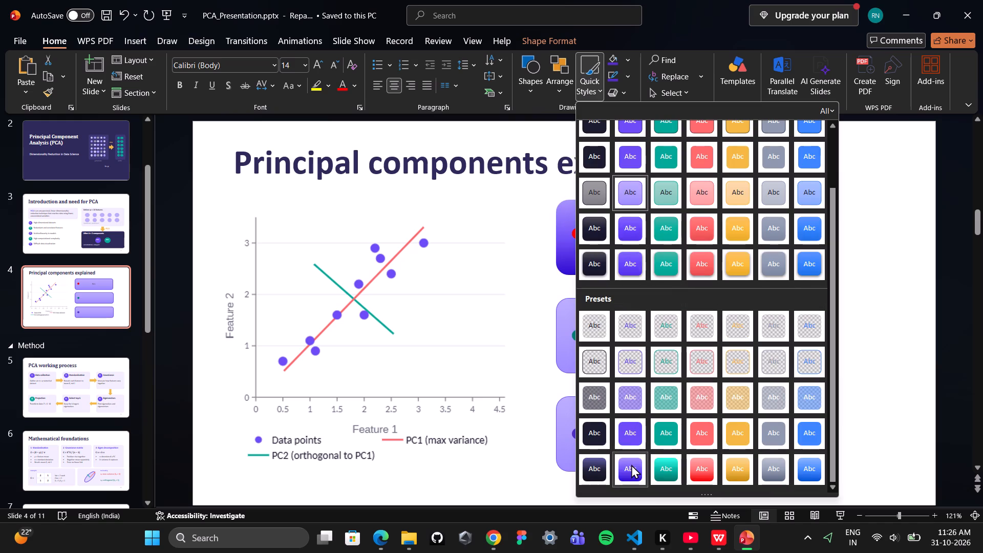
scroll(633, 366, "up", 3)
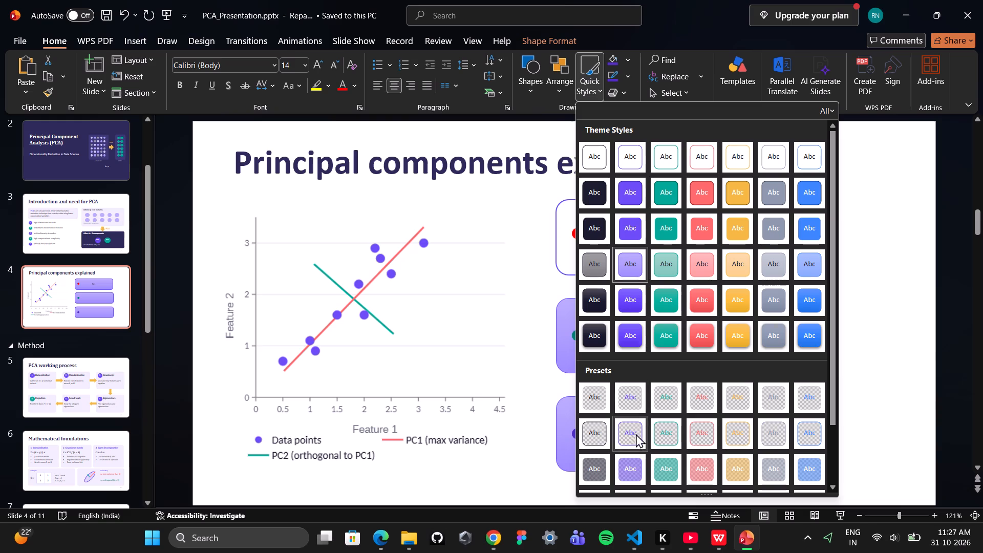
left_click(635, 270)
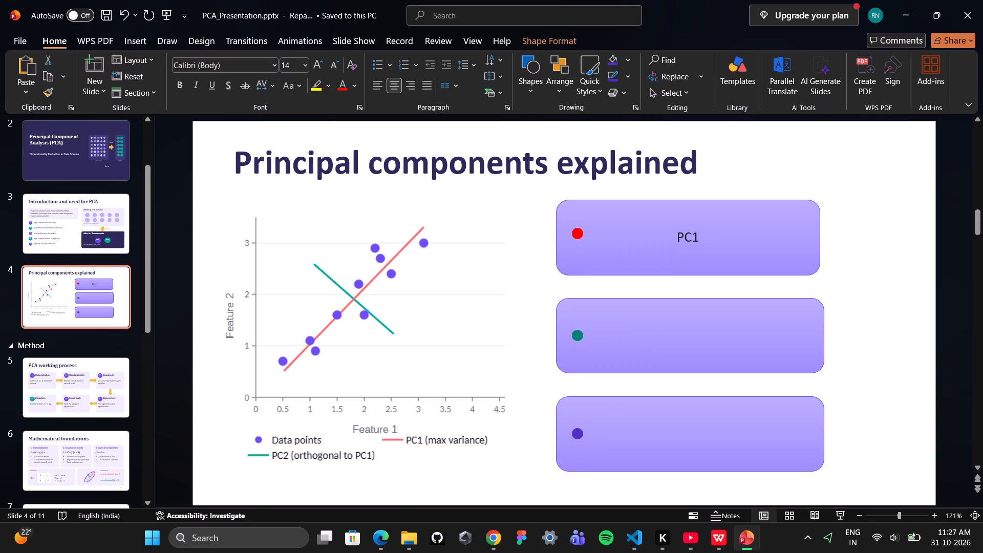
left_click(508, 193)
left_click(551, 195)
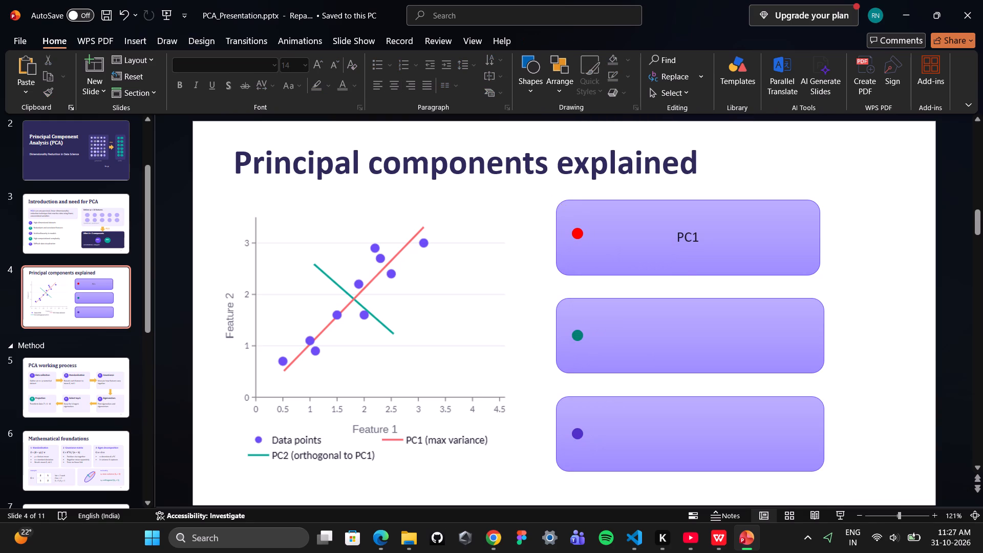
Fill the top card with a solid light purple theme colour.
left_click(626, 235)
right_click(624, 235)
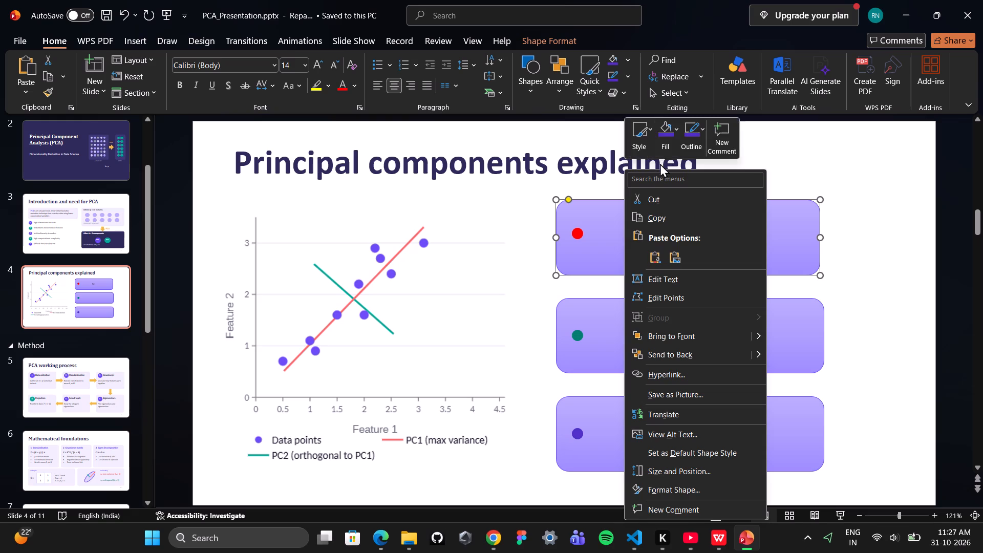
left_click(677, 129)
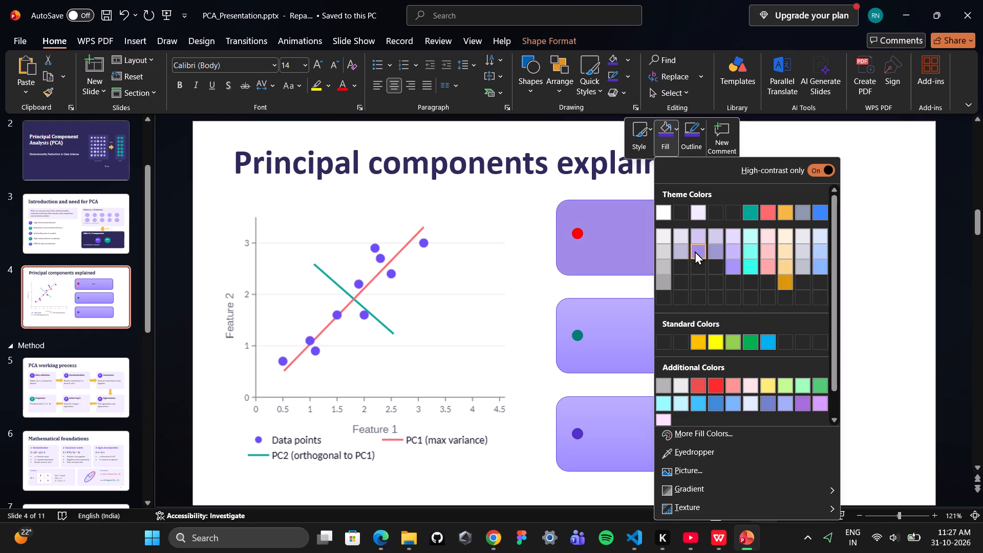
left_click(728, 252)
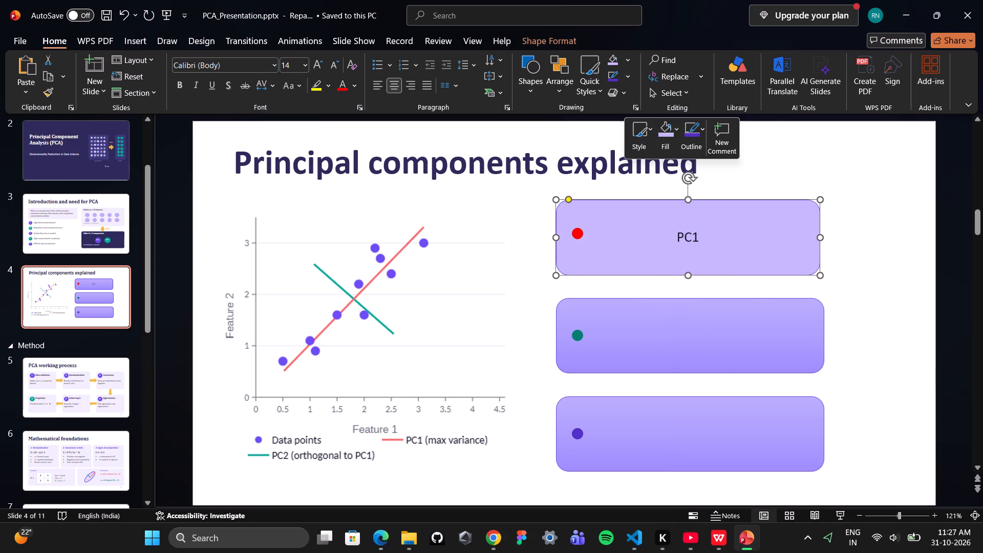
Give the middle card a light purple outline and the same solid light purple fill as the top card.
left_click(631, 322)
right_click(631, 322)
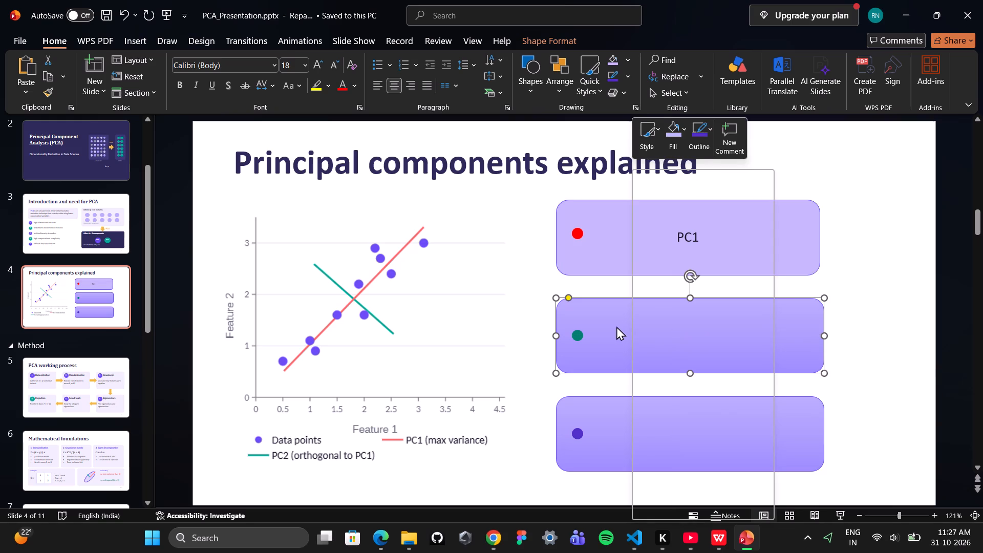
left_click(695, 128)
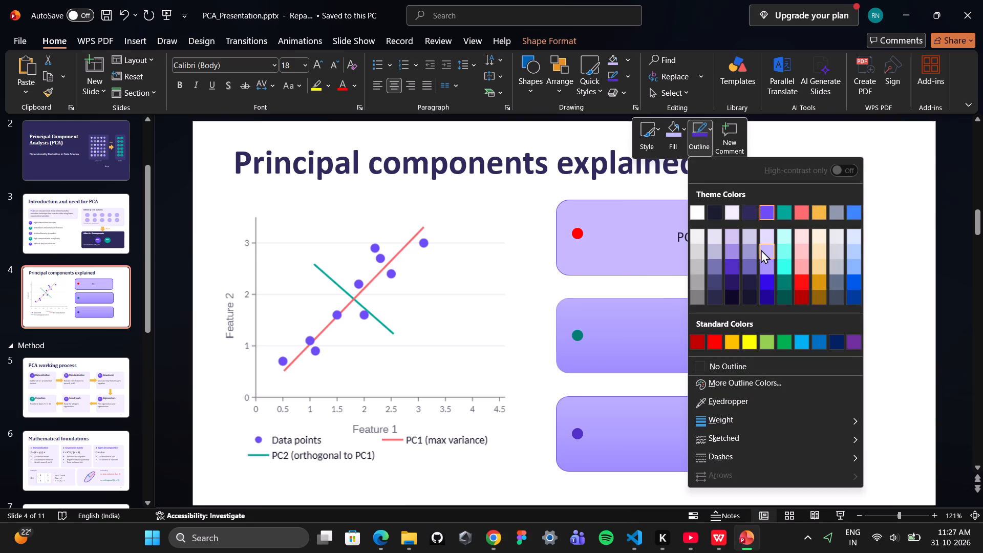
left_click(761, 249)
left_click(671, 336)
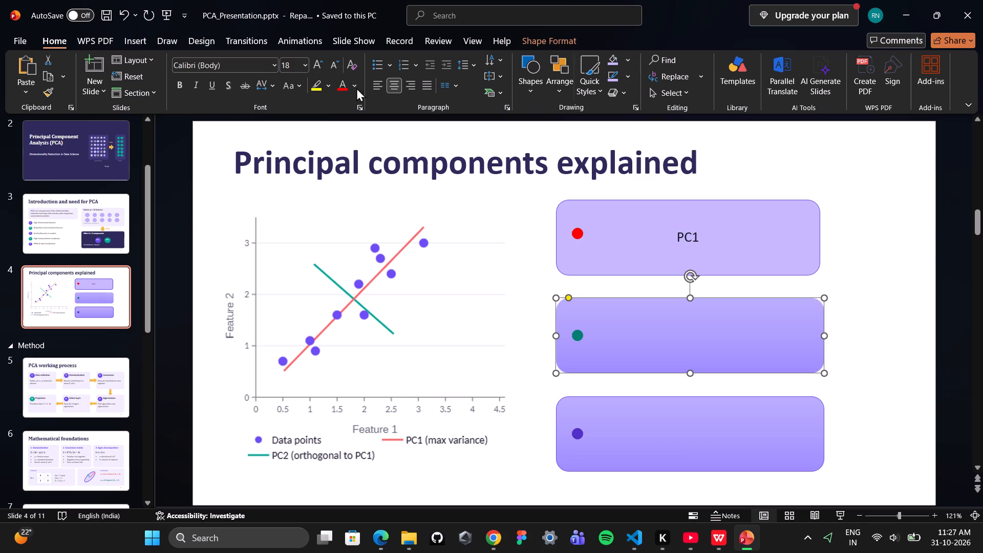
left_click(610, 61)
Apply the same solid light purple fill and light purple outline to the bottom card.
left_click(585, 409)
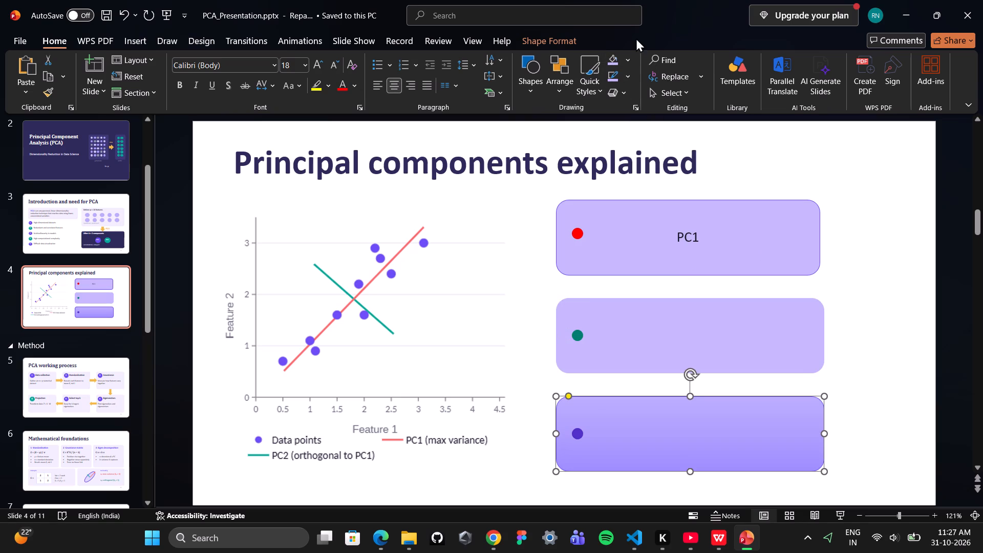
left_click(609, 57)
left_click(612, 86)
double_click(612, 71)
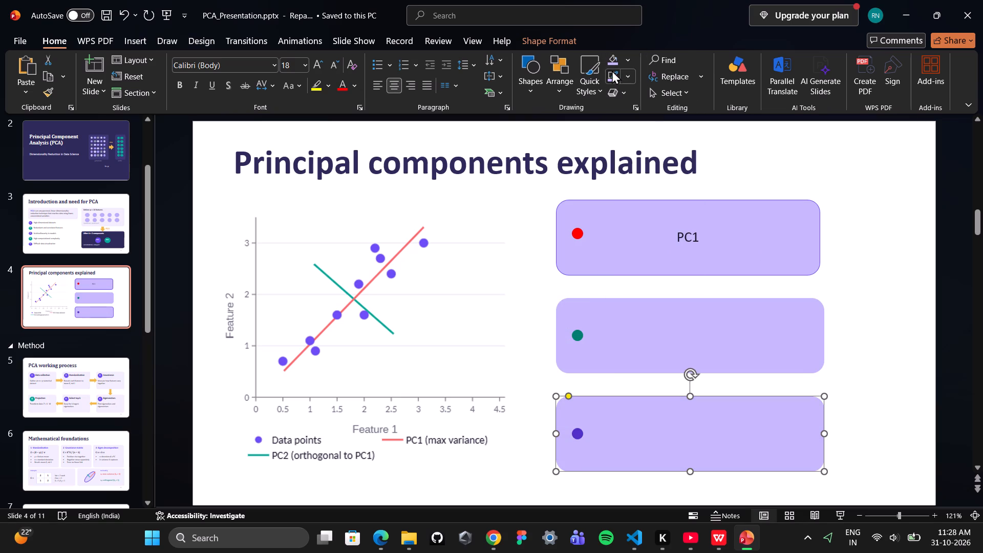
left_click(839, 301)
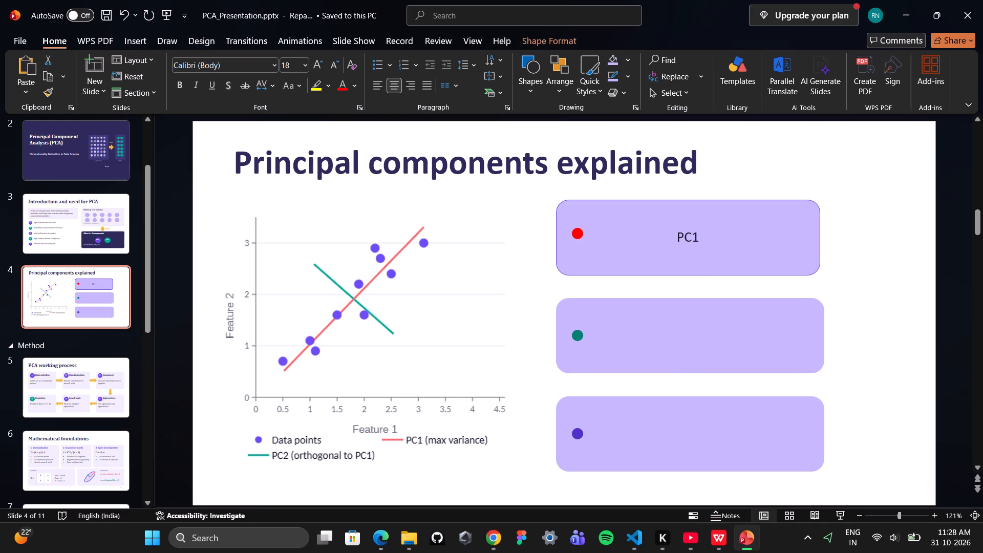
Enter the label "PC2" in the middle card.
left_click(668, 347)
left_click(653, 333)
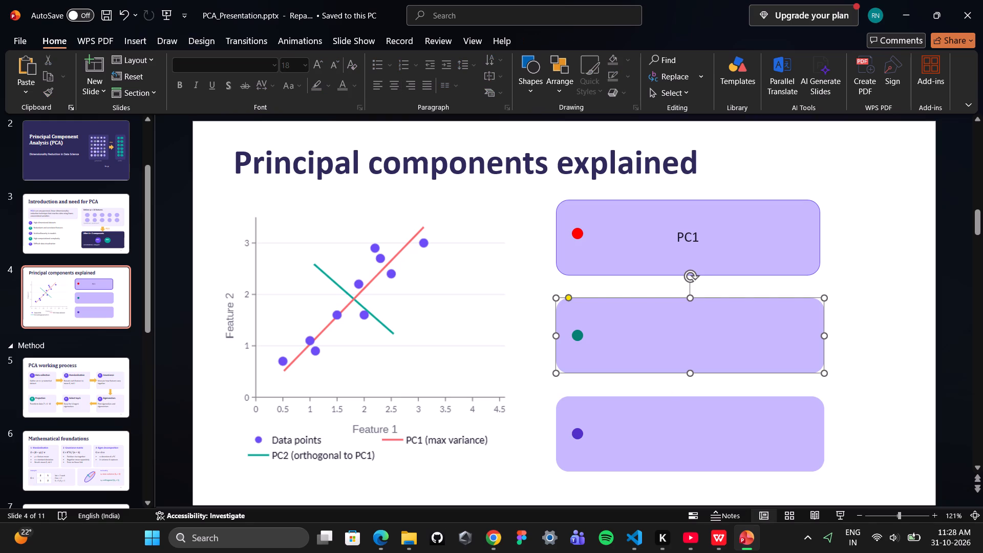
type("pc2")
key("BackSpace")
key("BackSpace")
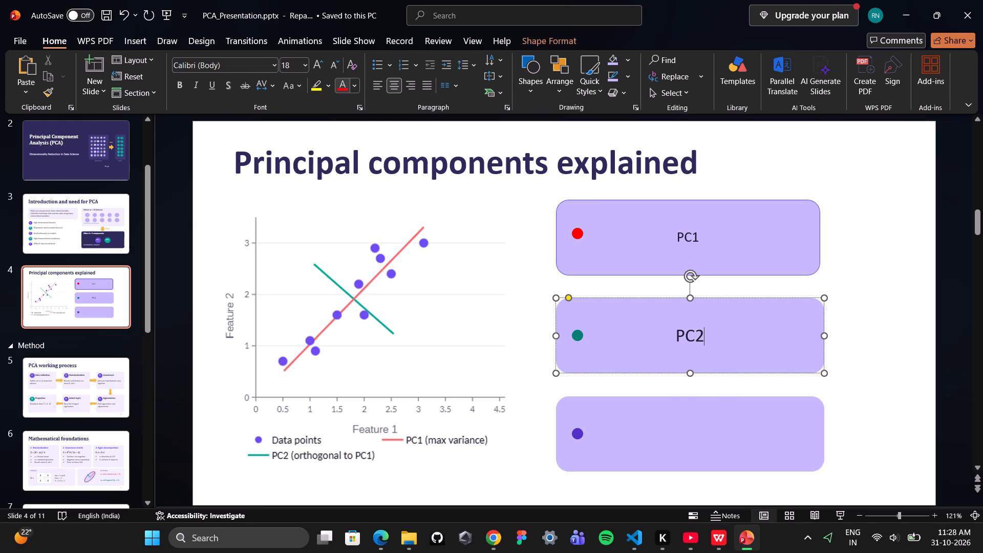
Enter the label "PC3" in the bottom card.
left_click(645, 448)
key("p")
key("BackSpace")
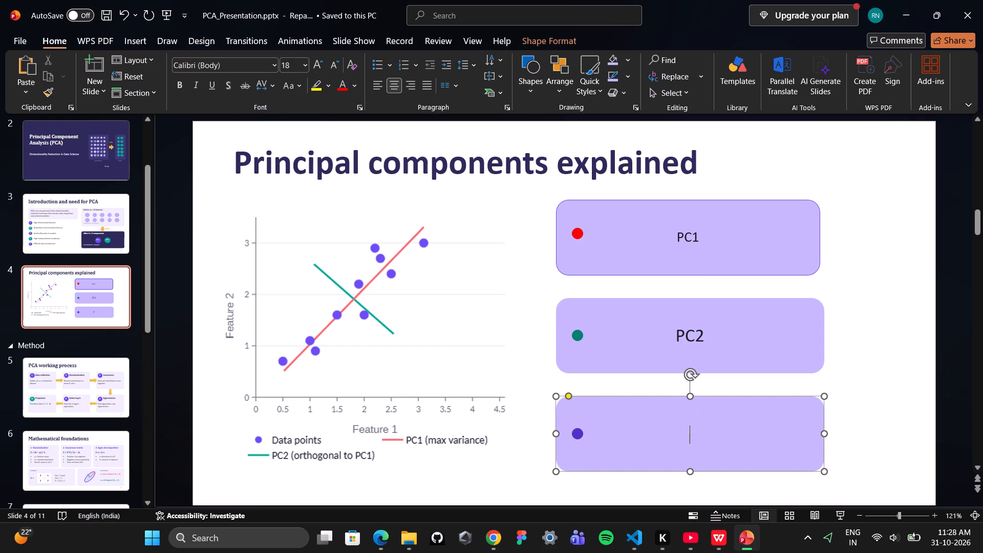
key("BackSpace")
key("BackSpace")
key("3")
Check the card layout on the reference slide in WPS Office and left-align the PC1 label in the top card.
left_click(738, 531)
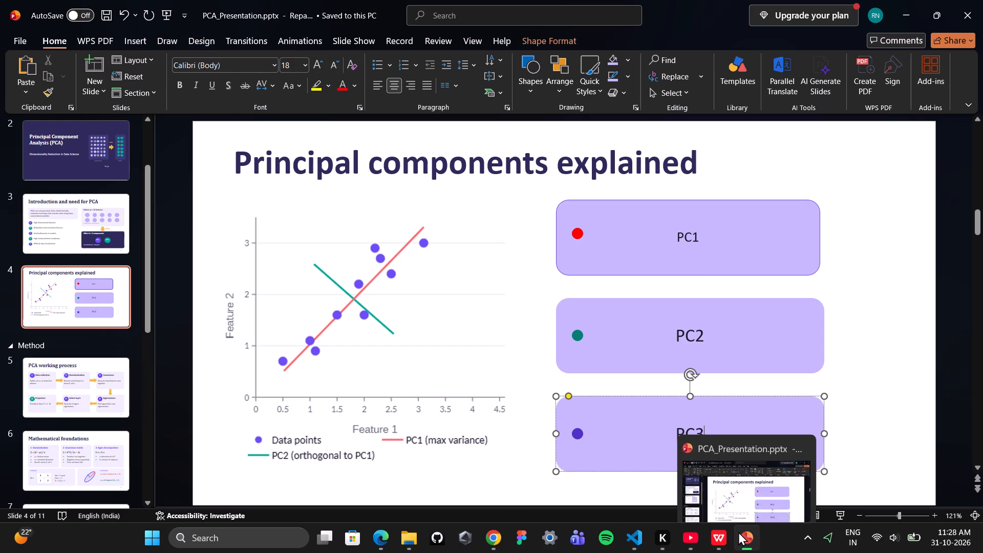
left_click(738, 531)
left_click(714, 531)
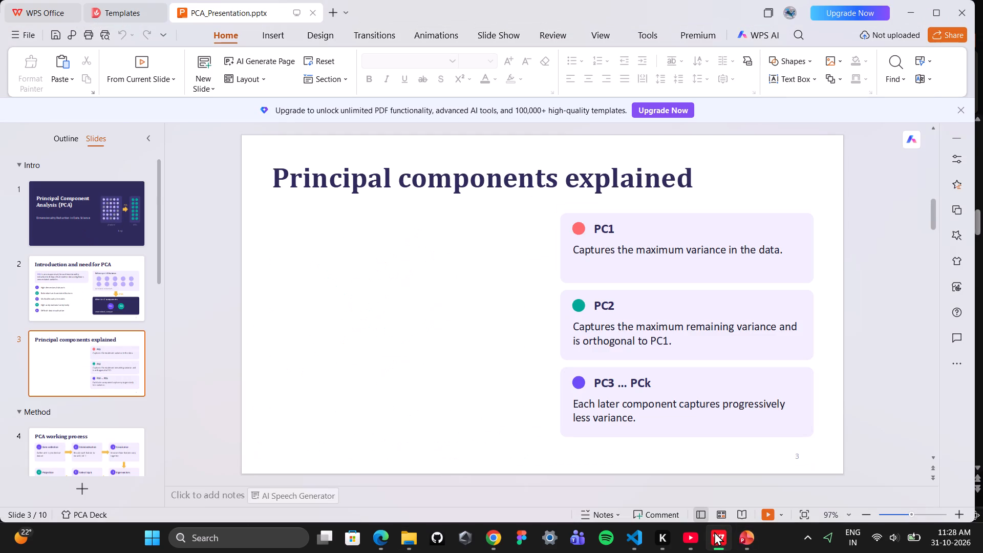
left_click(714, 531)
left_click(685, 239)
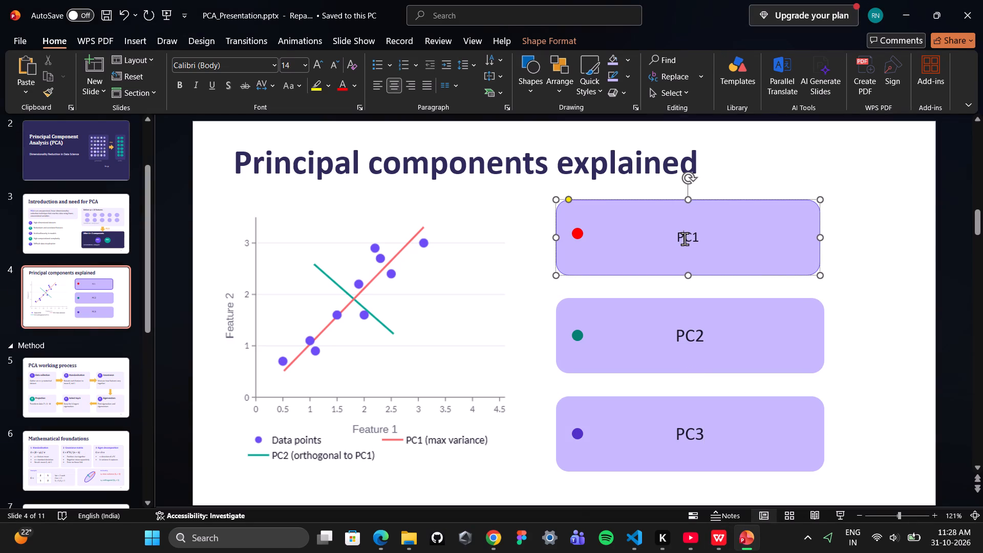
left_click(697, 231)
left_click(671, 237)
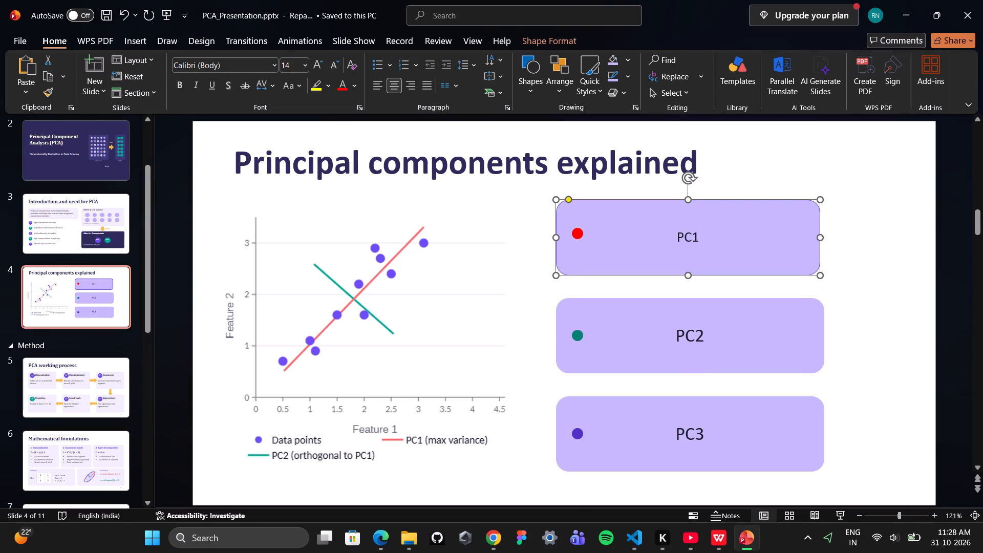
left_click(677, 237)
key("BackSpace")
key("BackSpace")
key("BackSpace")
key("BackSpace")
left_click(696, 232)
left_click(703, 235)
left_click(695, 237)
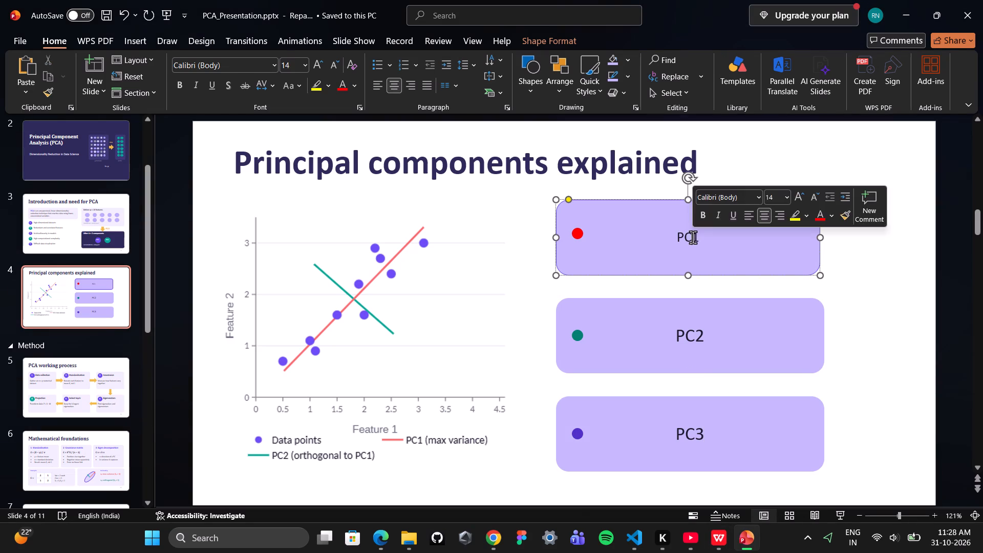
left_click(676, 238)
key("bracketright")
key("BackSpace")
key("BackSpace")
key("BackSpace")
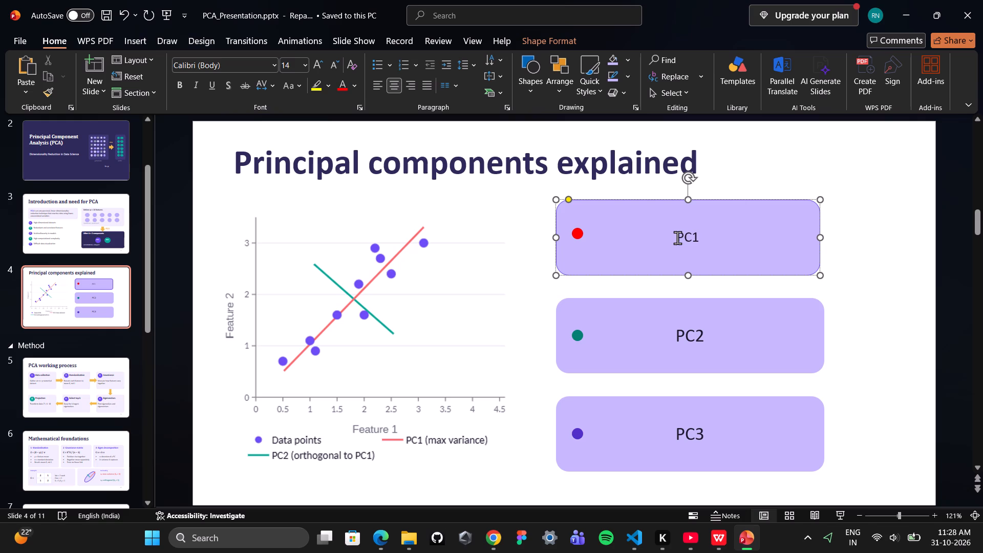
left_click(377, 81)
Indent the PC1 label so its text starts just past the red circle.
key("space")
key("space")
key("space")
key("space")
key("space")
key("space")
key("space")
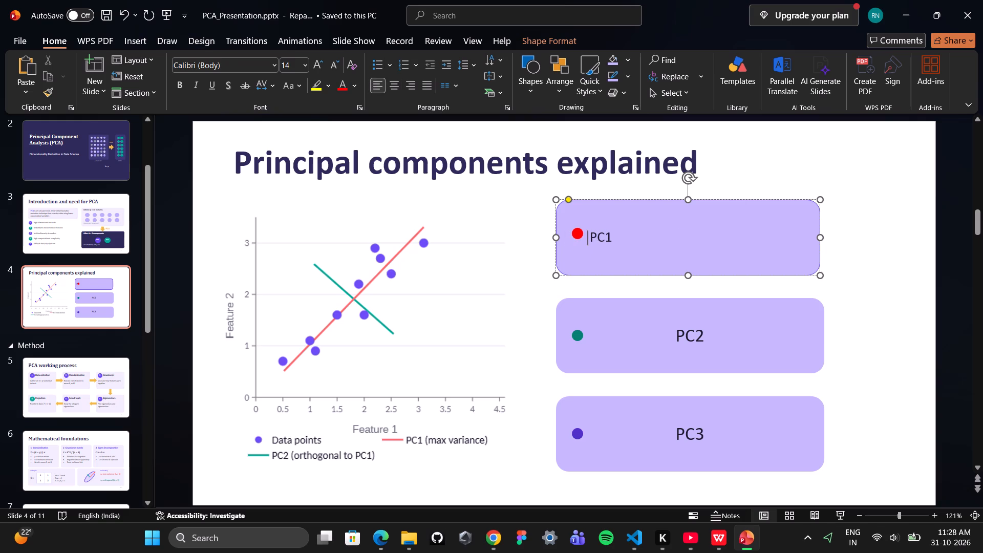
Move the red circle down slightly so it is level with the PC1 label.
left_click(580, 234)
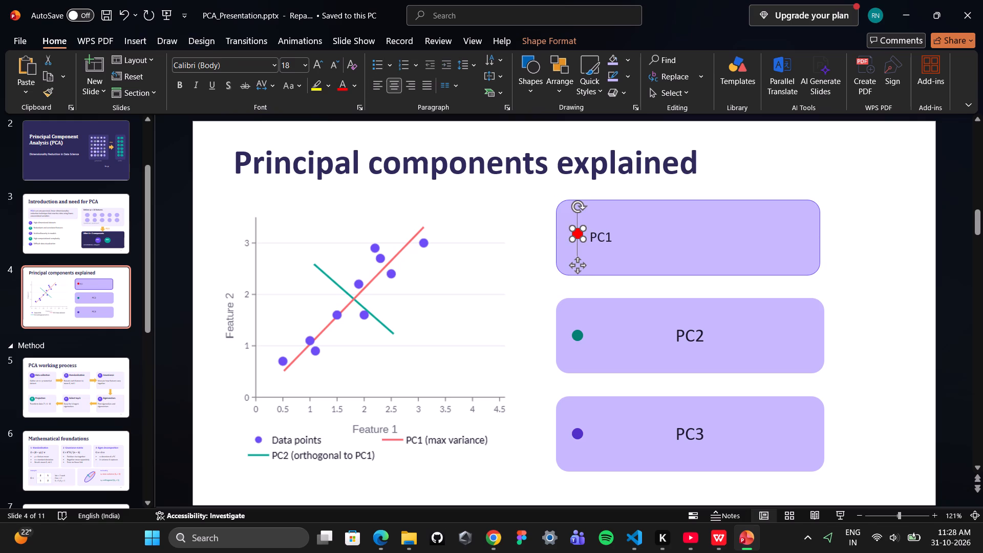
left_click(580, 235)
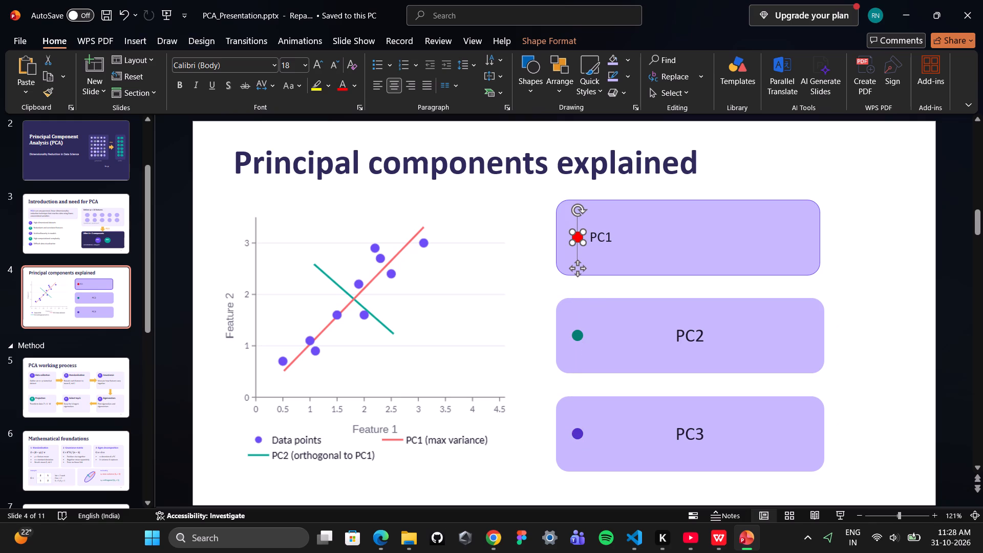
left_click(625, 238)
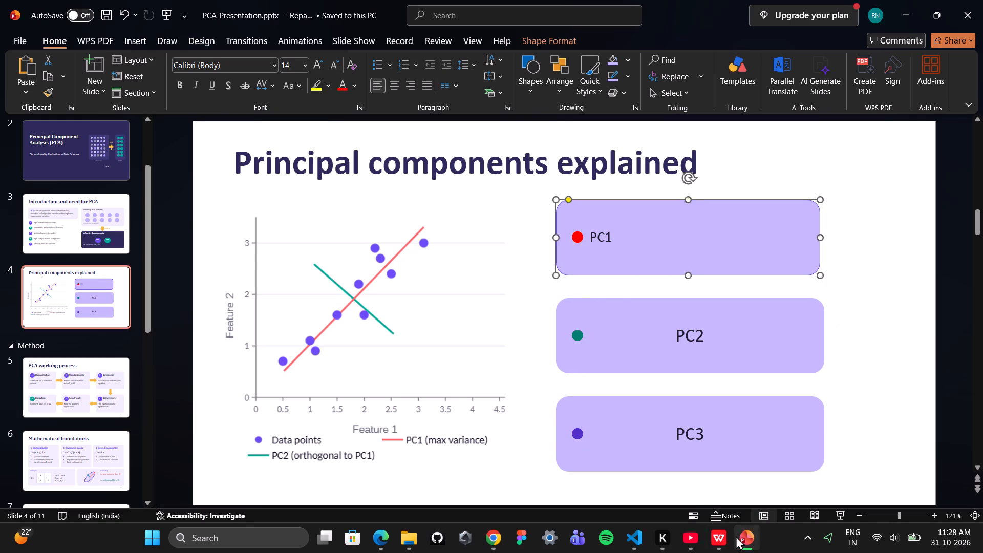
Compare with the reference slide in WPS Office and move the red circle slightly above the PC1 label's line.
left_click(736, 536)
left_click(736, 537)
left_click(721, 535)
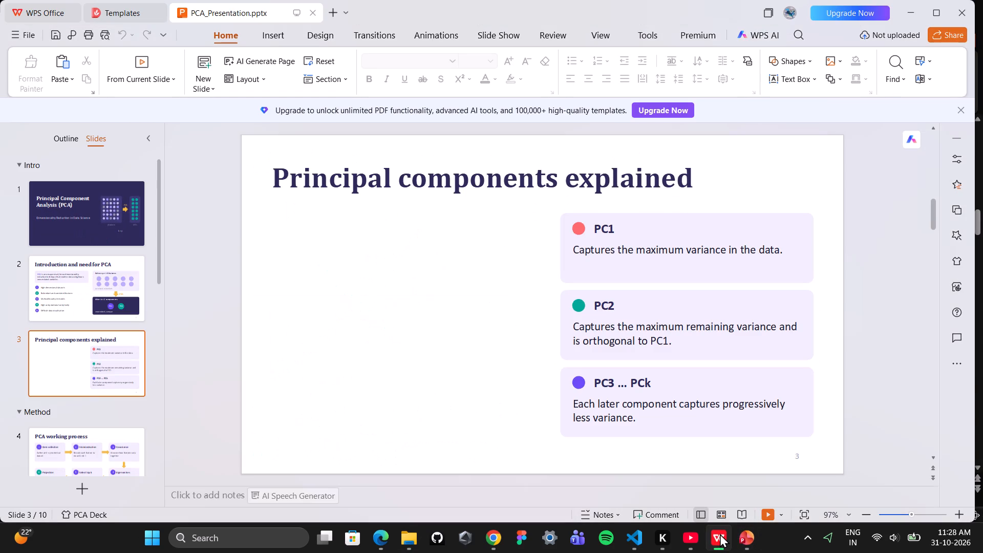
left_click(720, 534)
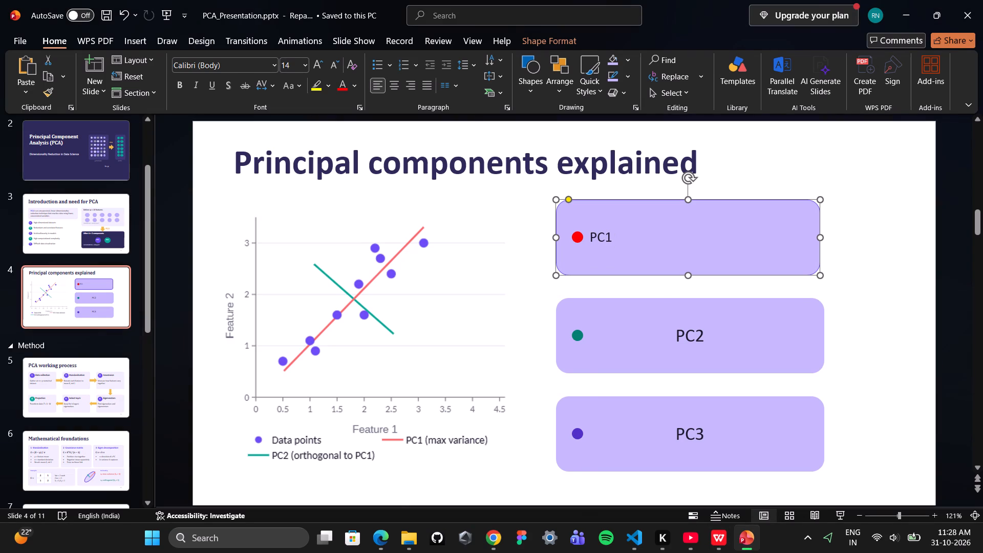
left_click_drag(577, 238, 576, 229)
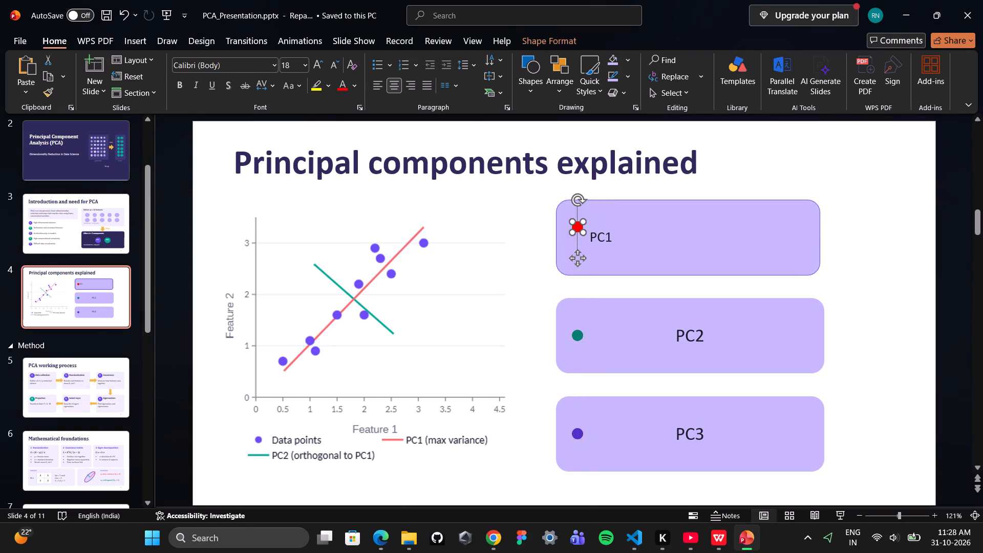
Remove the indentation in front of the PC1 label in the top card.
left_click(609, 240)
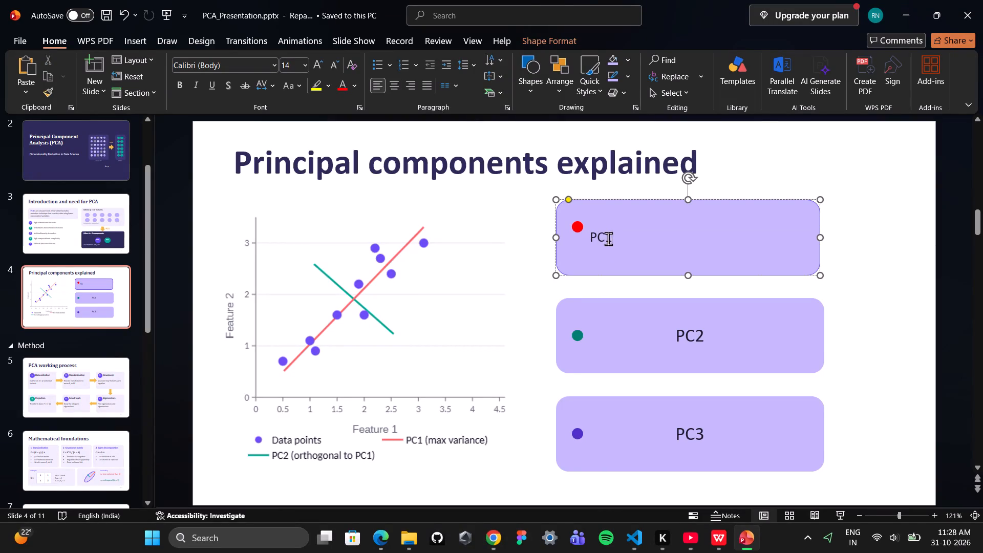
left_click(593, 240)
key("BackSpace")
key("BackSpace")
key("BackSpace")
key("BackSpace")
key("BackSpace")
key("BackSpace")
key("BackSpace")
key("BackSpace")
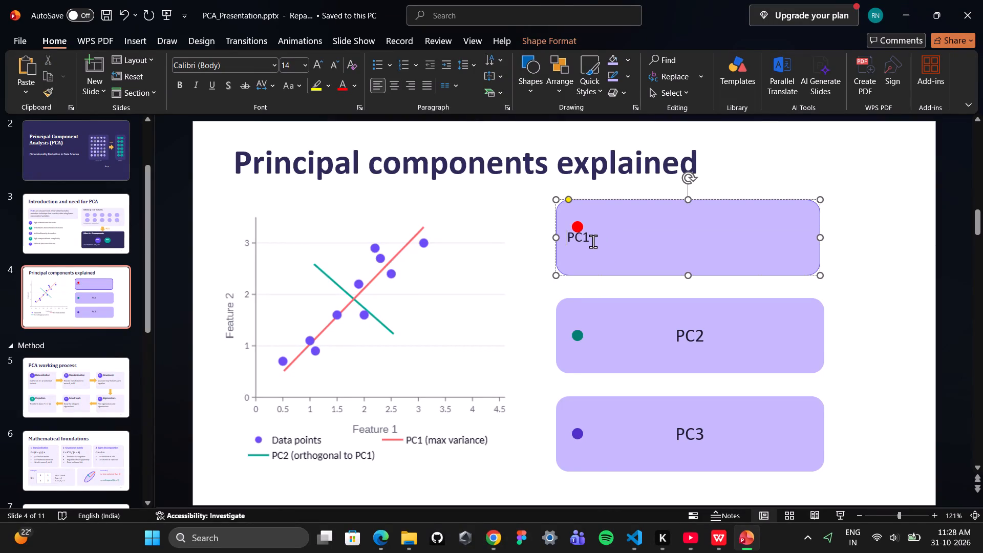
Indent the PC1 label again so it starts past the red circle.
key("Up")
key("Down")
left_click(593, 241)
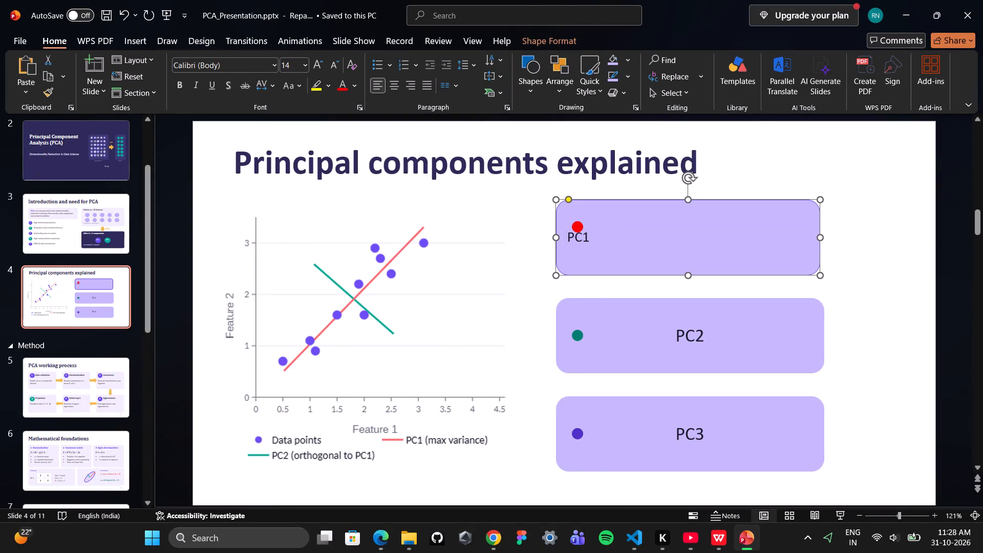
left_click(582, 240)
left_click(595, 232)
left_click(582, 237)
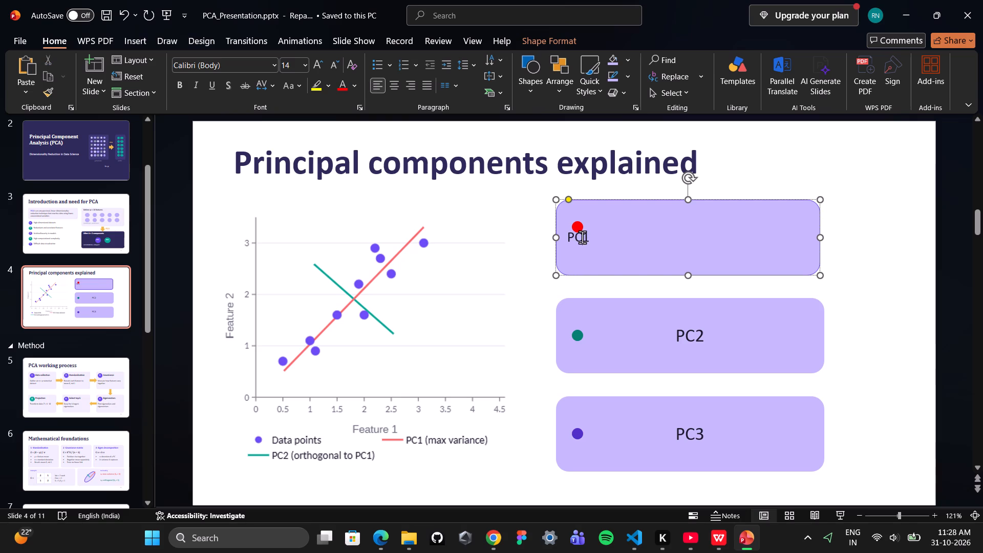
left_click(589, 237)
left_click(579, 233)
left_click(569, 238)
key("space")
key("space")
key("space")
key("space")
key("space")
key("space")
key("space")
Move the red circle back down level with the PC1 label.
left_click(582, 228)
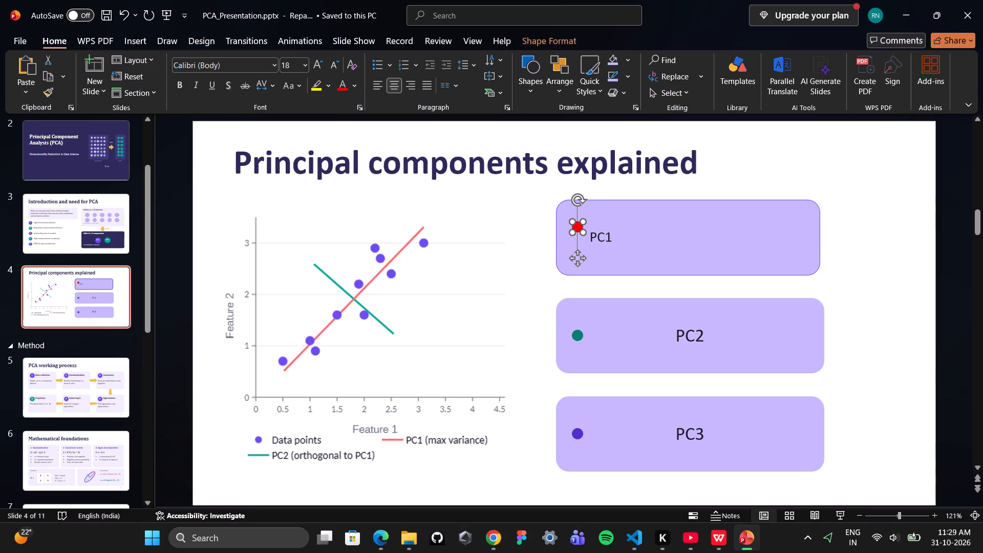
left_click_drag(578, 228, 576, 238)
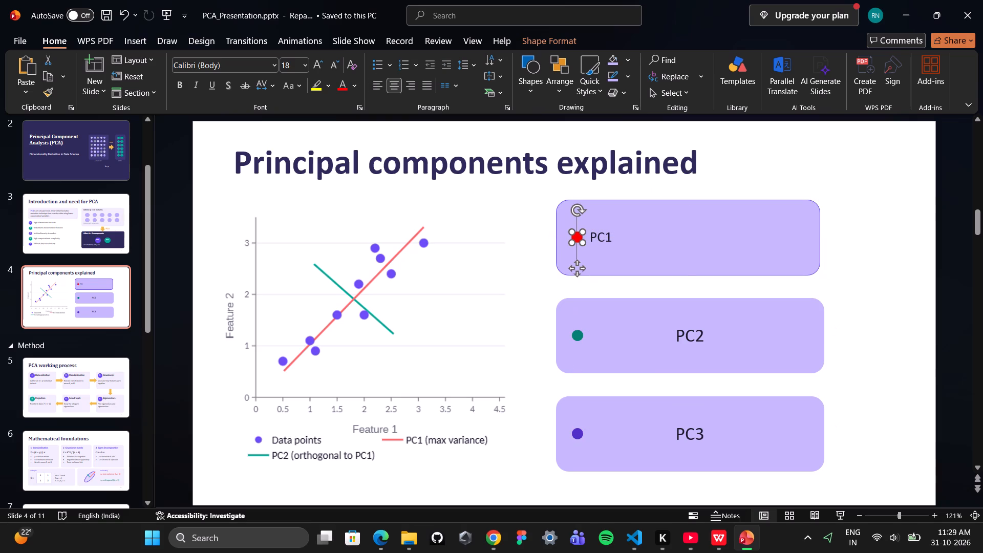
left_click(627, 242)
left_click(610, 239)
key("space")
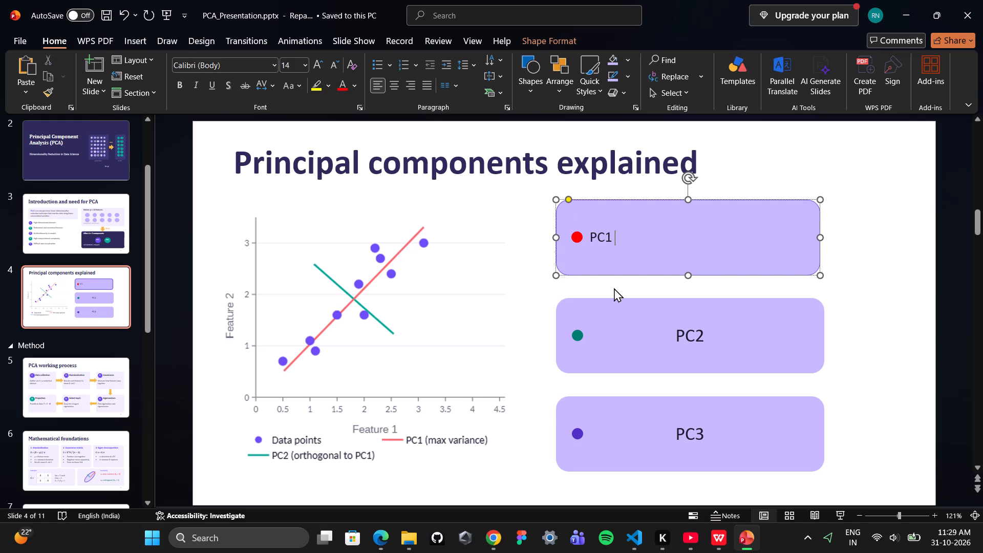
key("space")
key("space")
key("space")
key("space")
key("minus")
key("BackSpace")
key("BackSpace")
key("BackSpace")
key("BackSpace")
Insert a line break after the PC1 label and raise the red circle level with that label.
key("shift+Return")
left_click_drag(576, 237, 576, 229)
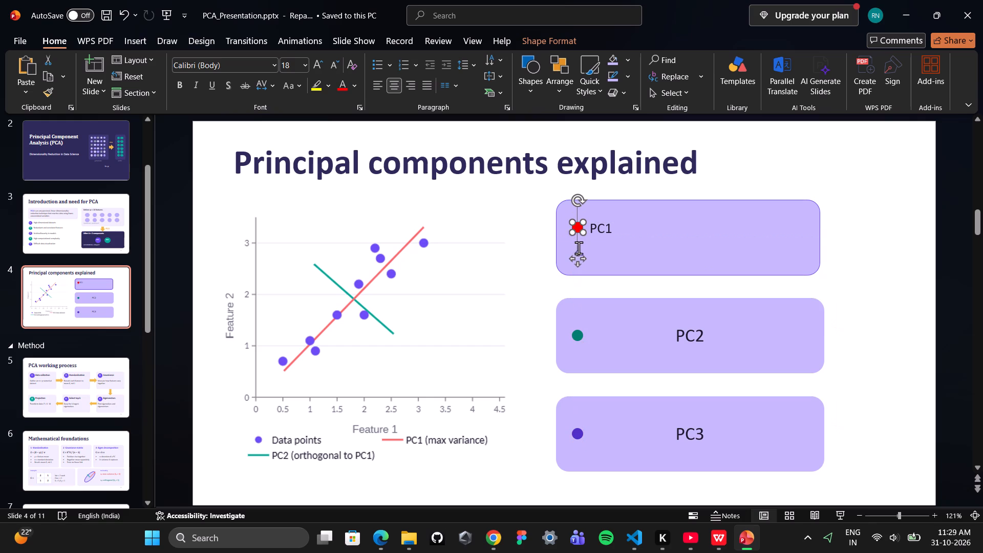
Indent the second line of the top card so it starts beneath the PC1 label.
left_click(593, 250)
key("space")
key("space")
key("space")
key("space")
key("space")
key("space")
key("space")
key("space")
key("space")
key("space")
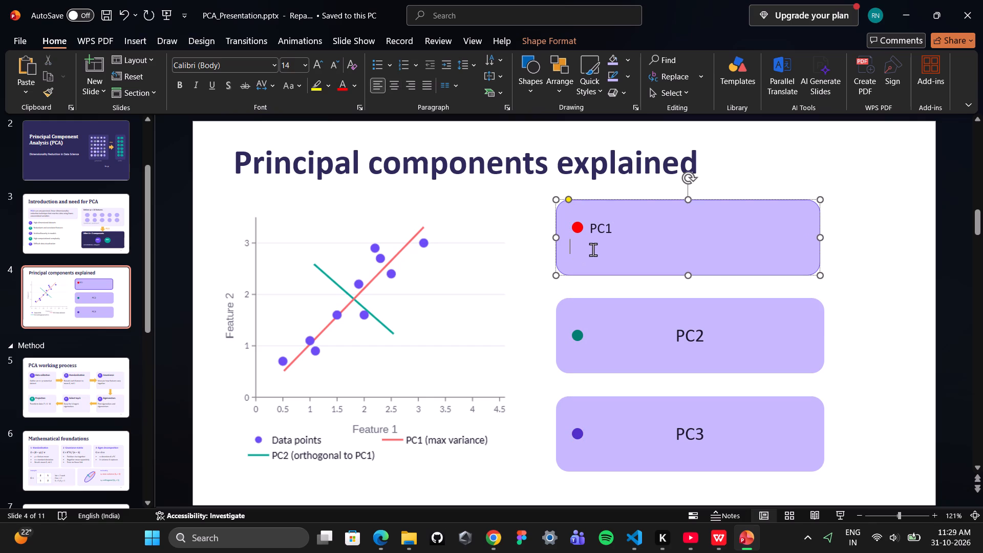
key("BackSpace")
key("BackSpace")
Enter the description "capture the maximum variance in data" beneath PC1, checking the wording against the reference slide in WPS Office.
type("cap")
key("BackSpace")
key("BackSpace")
key("BackSpace")
type("capture the maximum variban")
key("BackSpace")
key("BackSpace")
key("BackSpace")
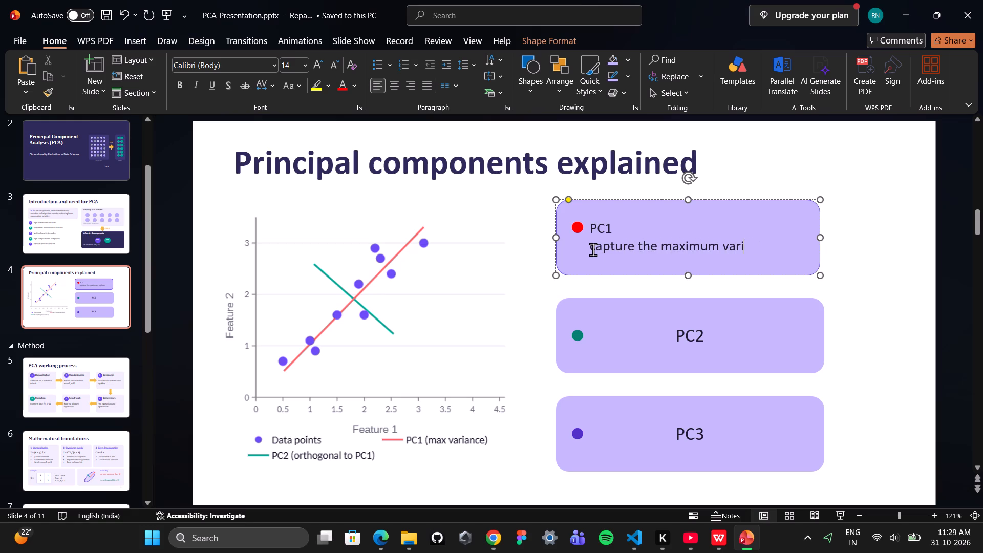
type("ance")
left_click(724, 546)
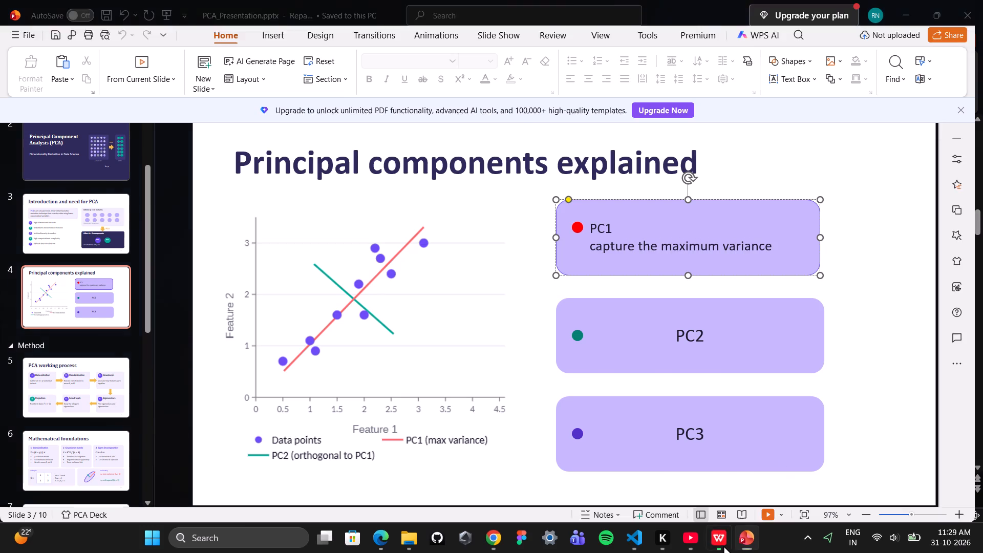
left_click(723, 545)
key("space")
type("in data")
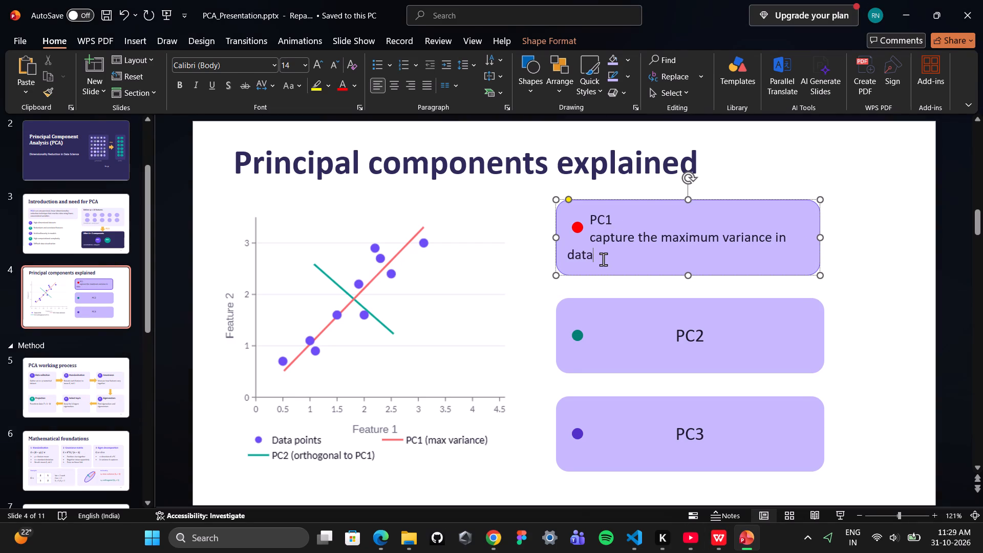
Set the PC1 label and its description in the top card to font size 12.
left_click_drag(598, 258, 587, 223)
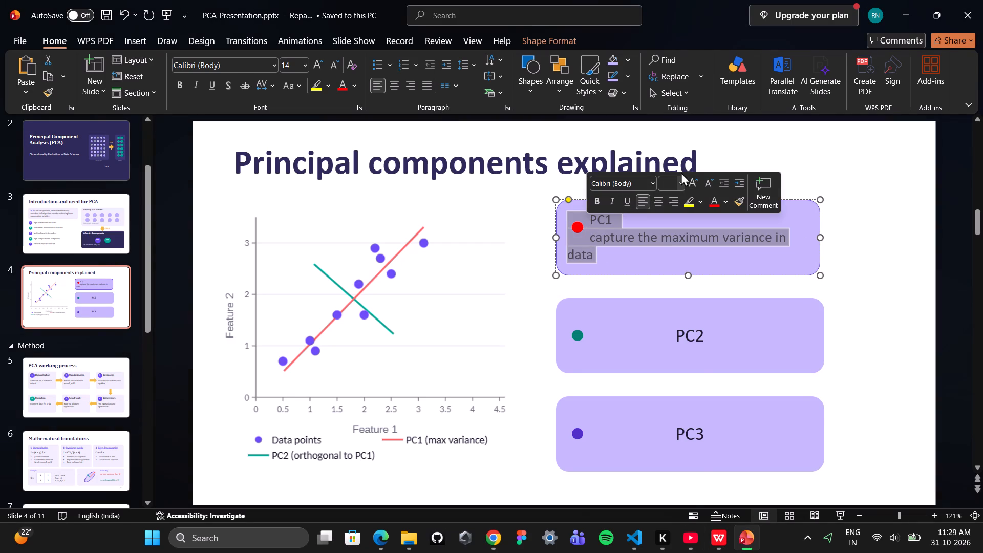
left_click(680, 182)
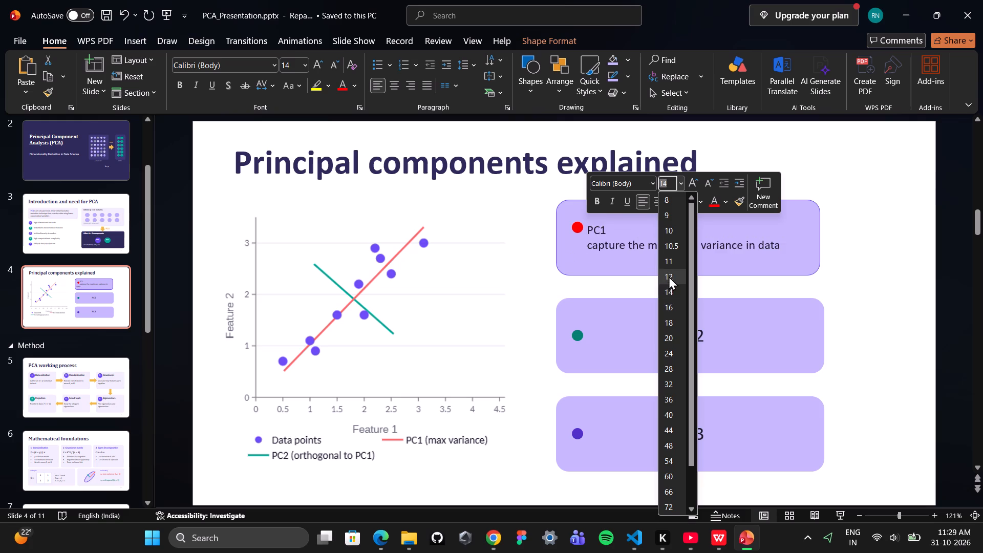
left_click(667, 276)
left_click(684, 250)
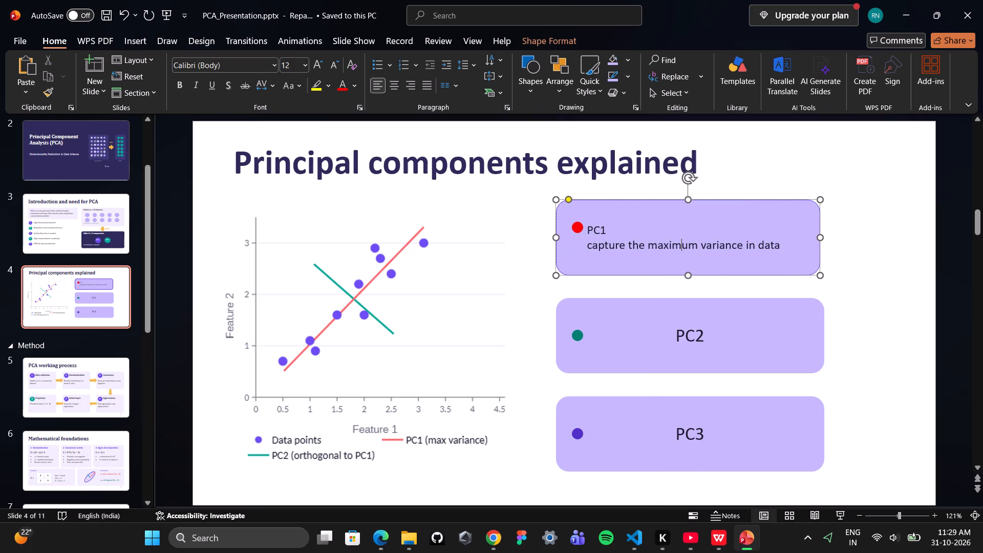
Change the font of the top card's label and description to Aptos Display.
left_click_drag(779, 243, 599, 235)
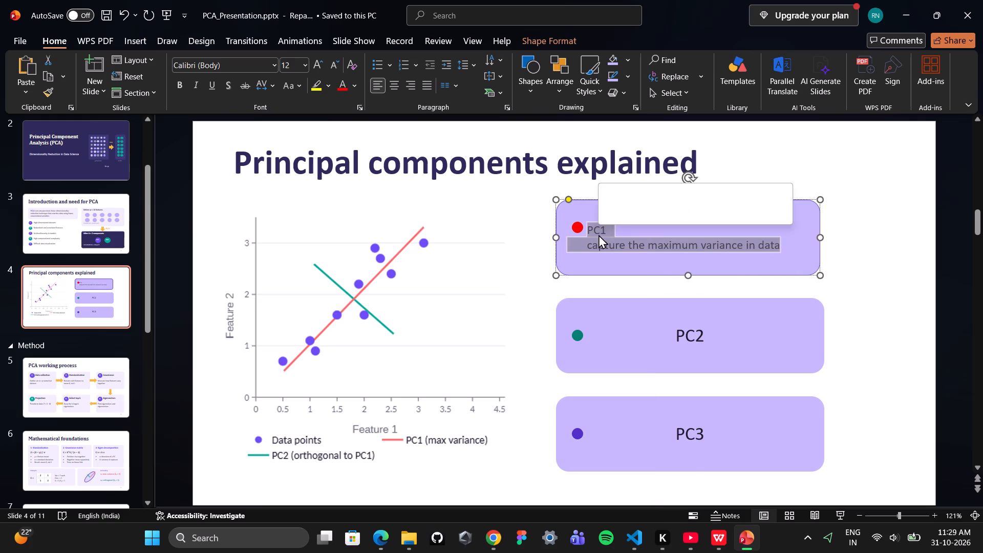
left_click(665, 195)
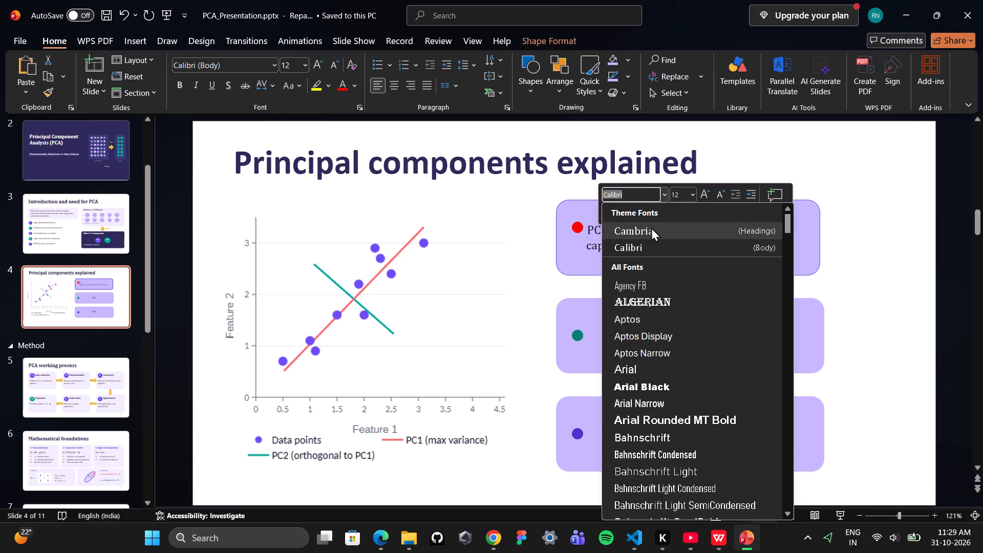
left_click(640, 339)
left_click(860, 258)
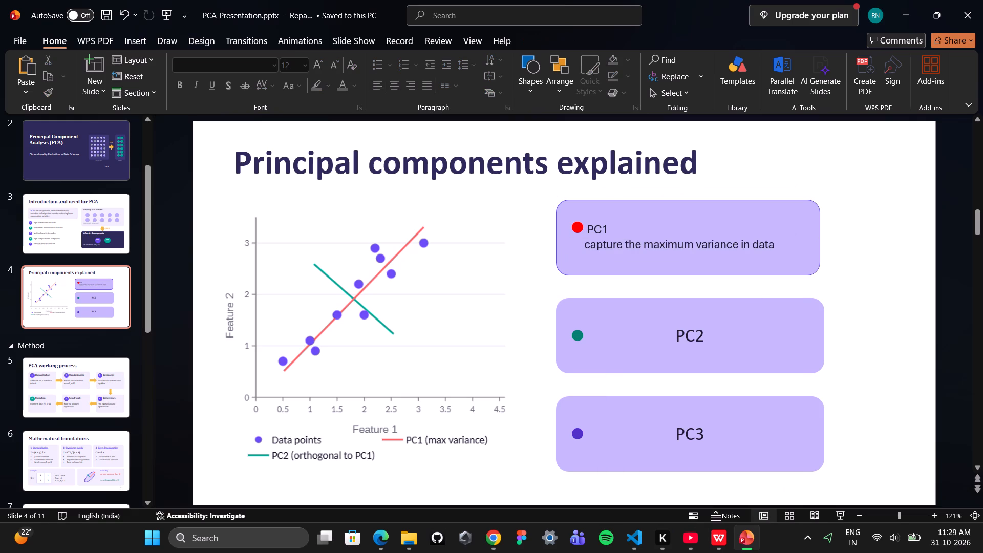
Recolour the top card's label and description black, checking the reference slide in WPS Office first.
left_click(755, 544)
left_click(754, 544)
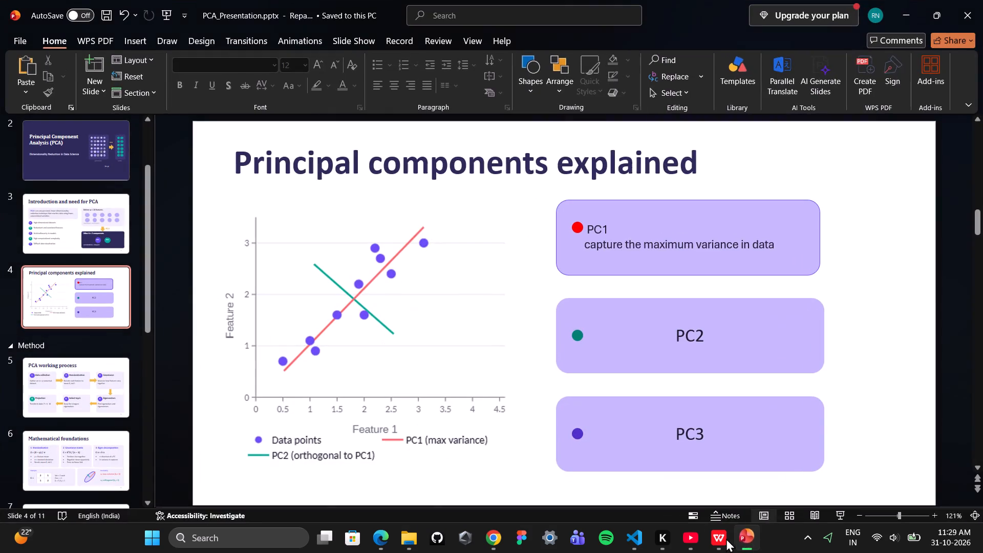
left_click(724, 538)
left_click(724, 538)
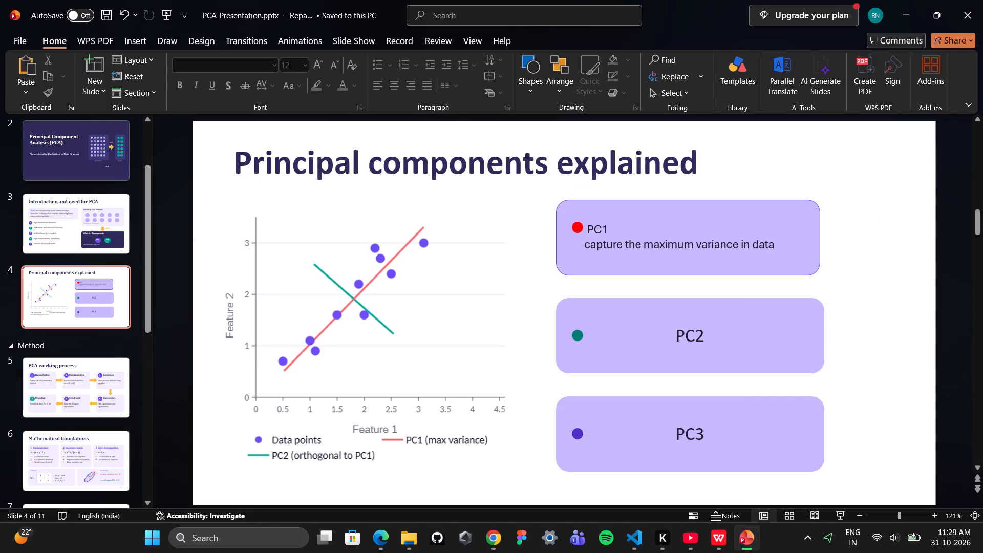
left_click(593, 223)
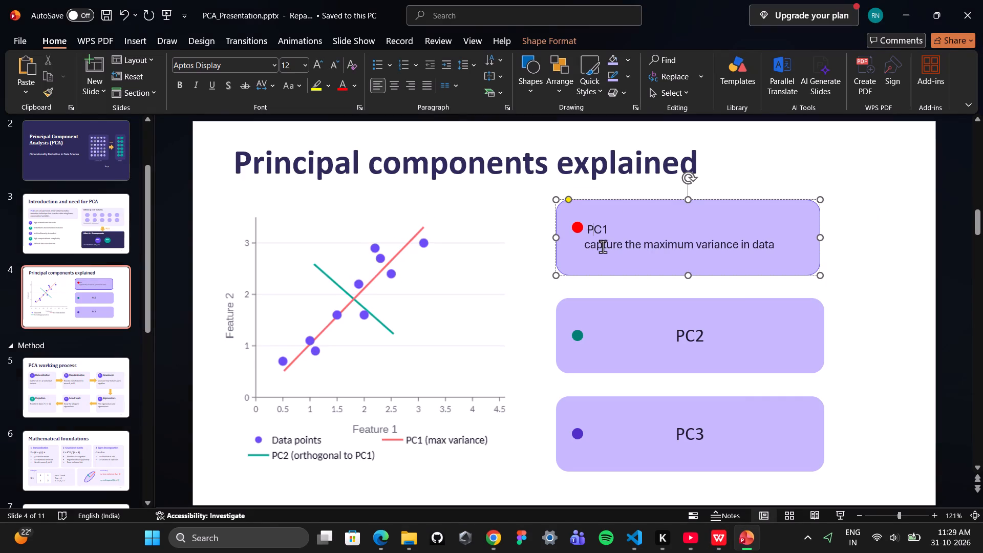
left_click_drag(586, 228, 771, 256)
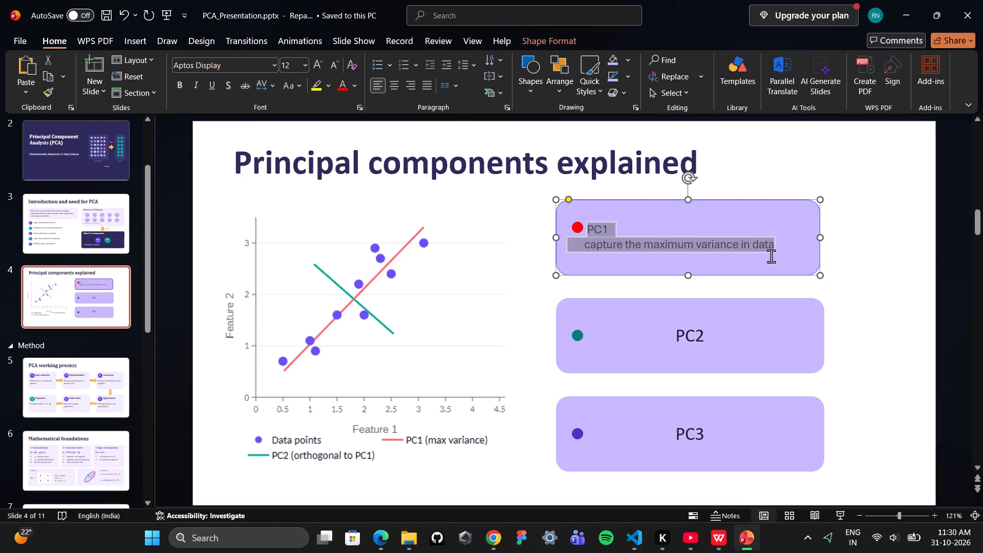
left_click_drag(771, 256, 777, 254)
left_click(910, 228)
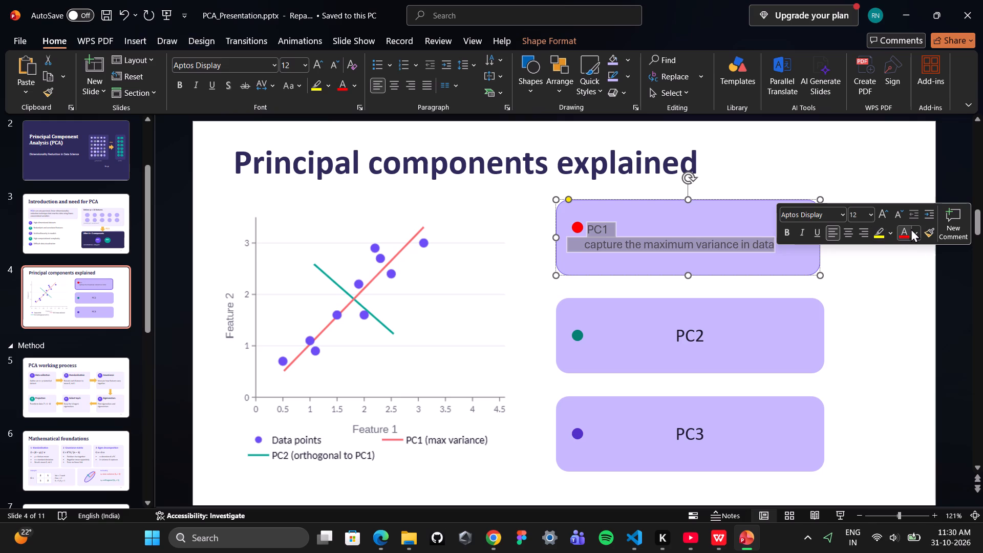
left_click(914, 230)
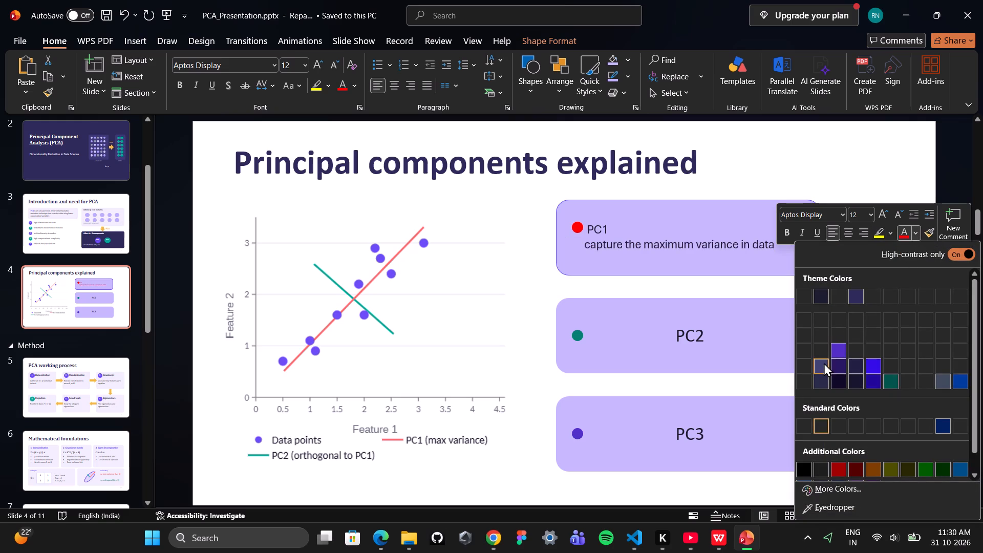
left_click(832, 392)
left_click(808, 469)
left_click(698, 285)
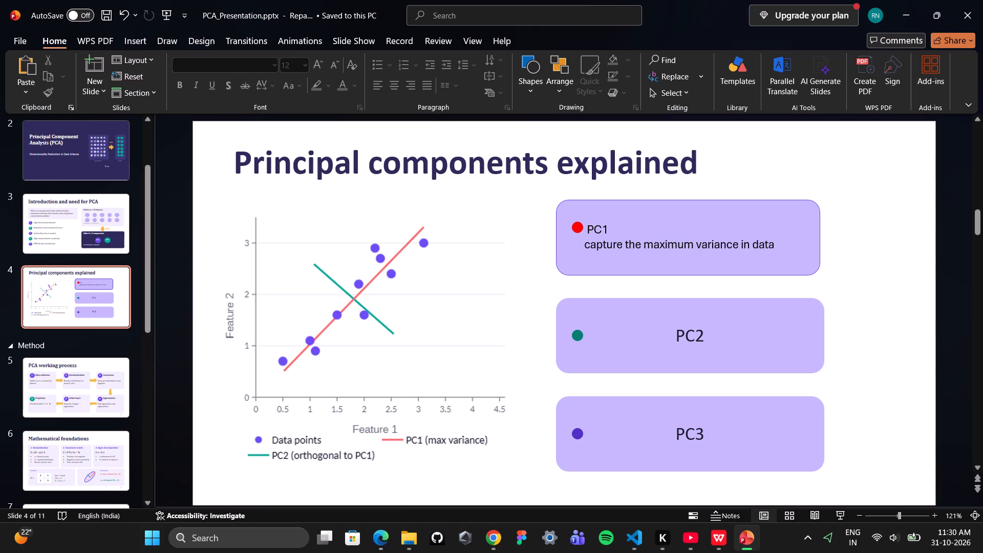
Change "capture" to "captures" in the PC1 description and add a space after the word.
left_click(623, 247)
key("s")
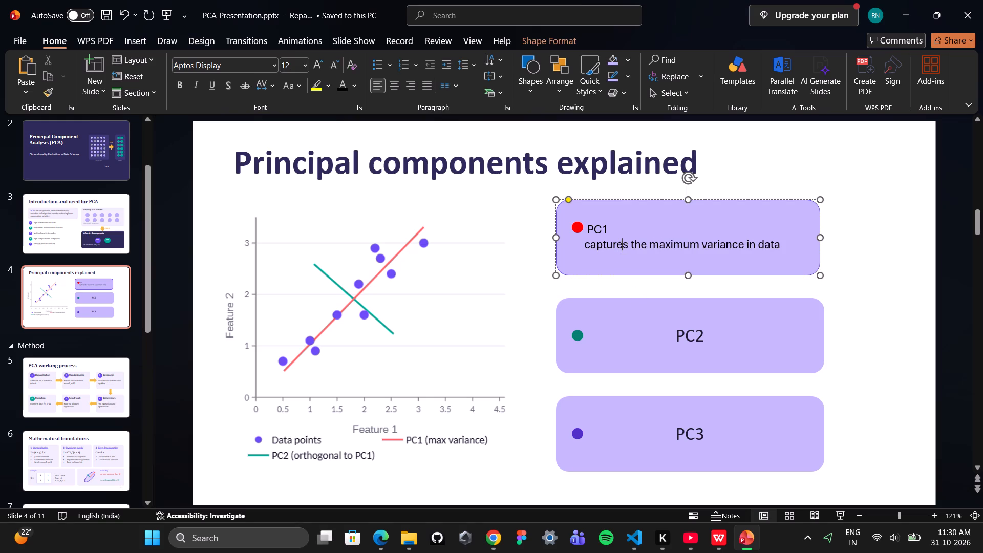
key("space")
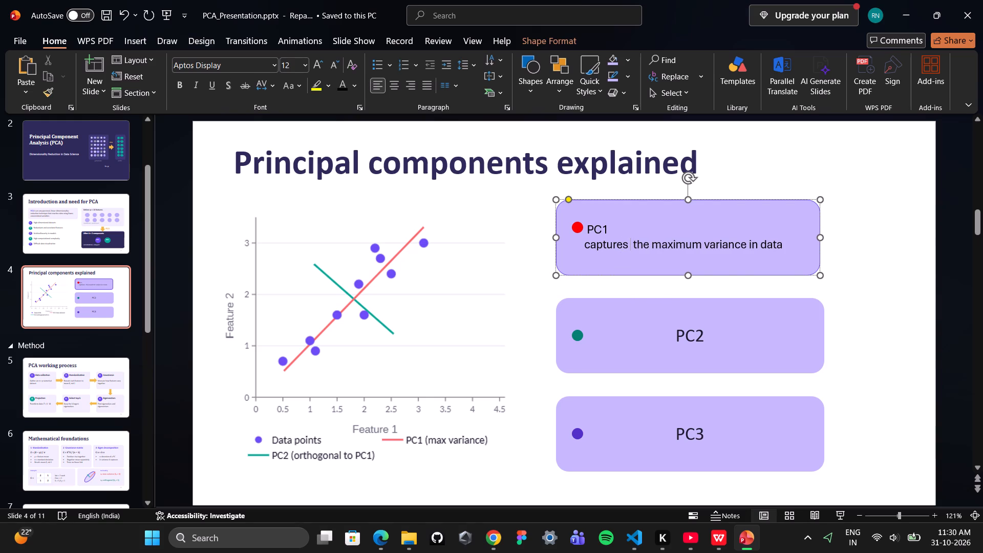
Nudge the red circle slightly down so it sits level with the PC1 label.
left_click(581, 332)
left_click(582, 230)
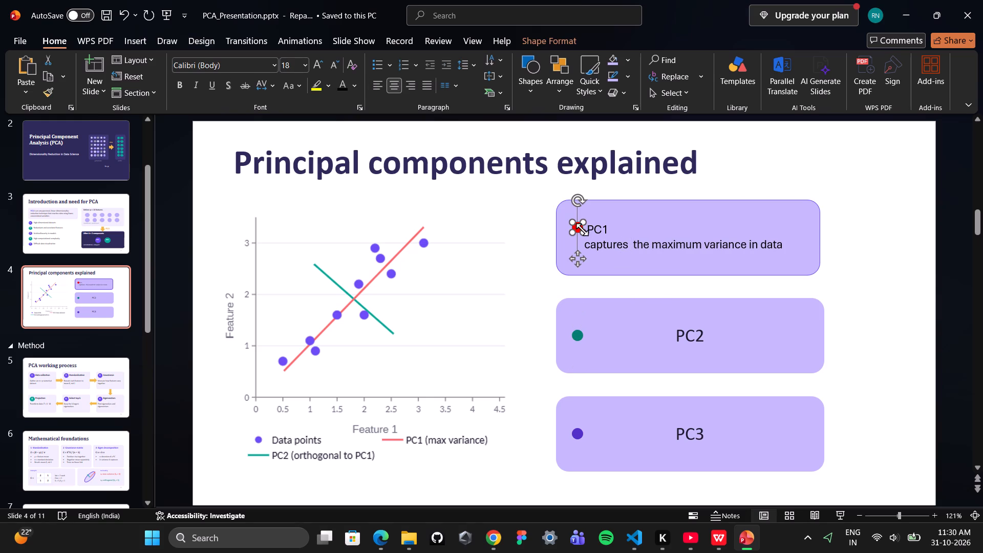
left_click_drag(584, 219, 578, 229)
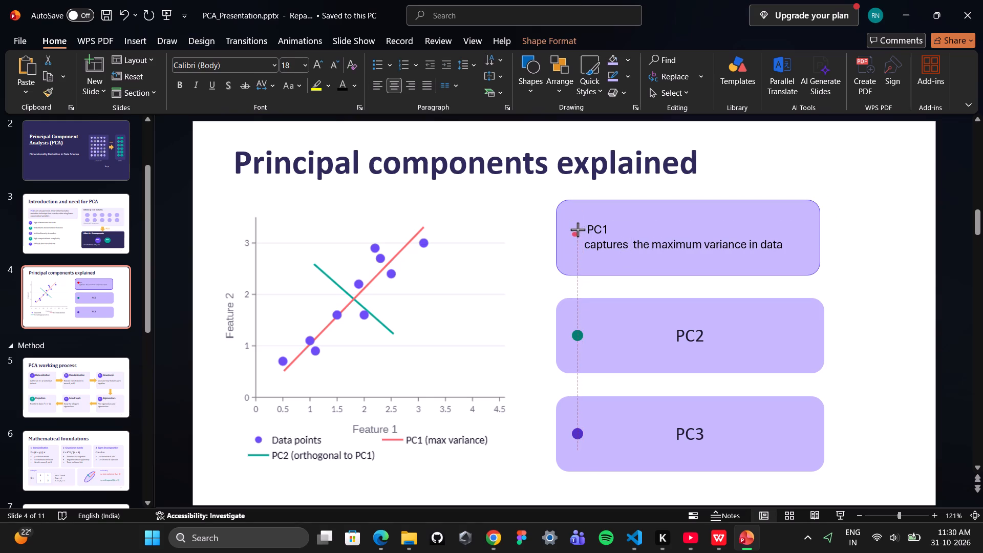
left_click_drag(578, 229, 580, 225)
left_click(601, 228)
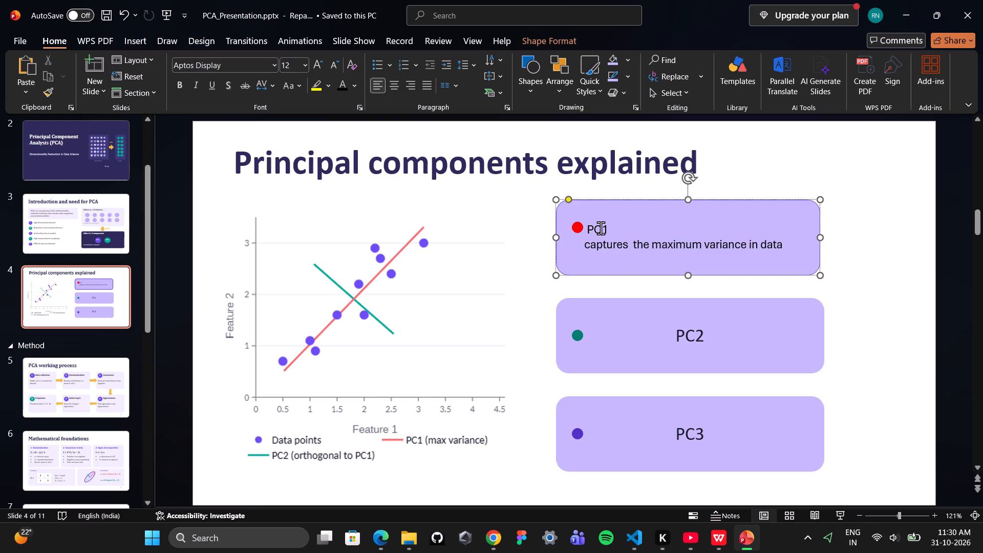
left_click(587, 228)
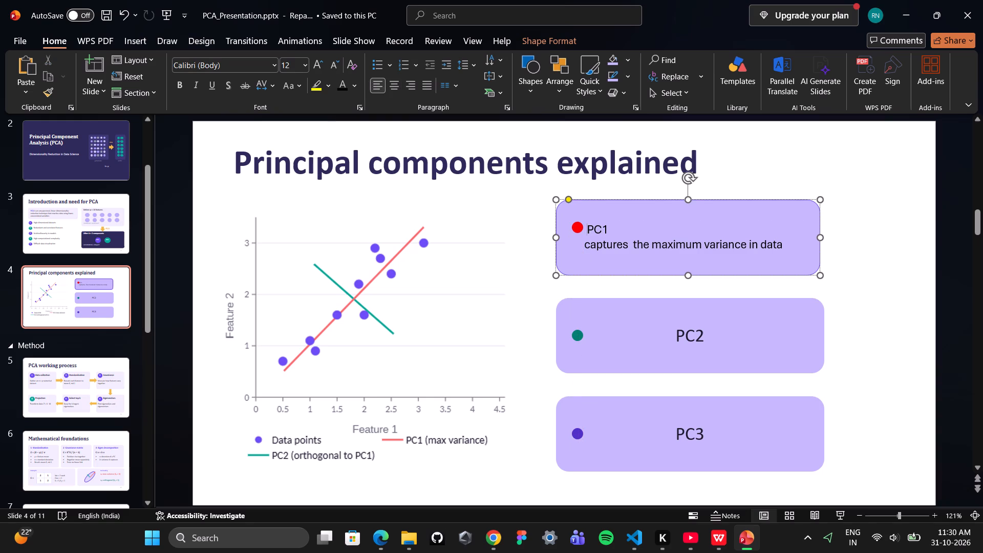
left_click(578, 229)
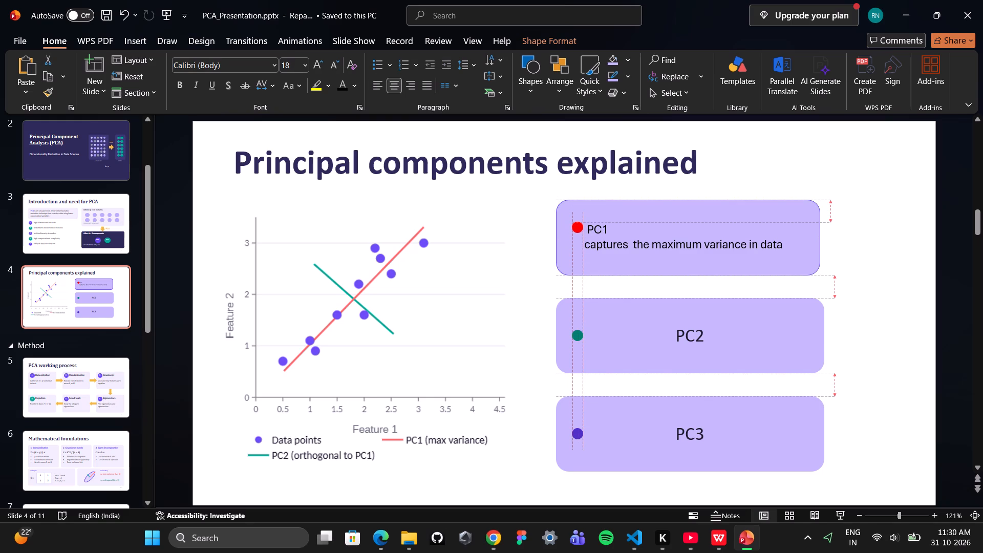
left_click(645, 233)
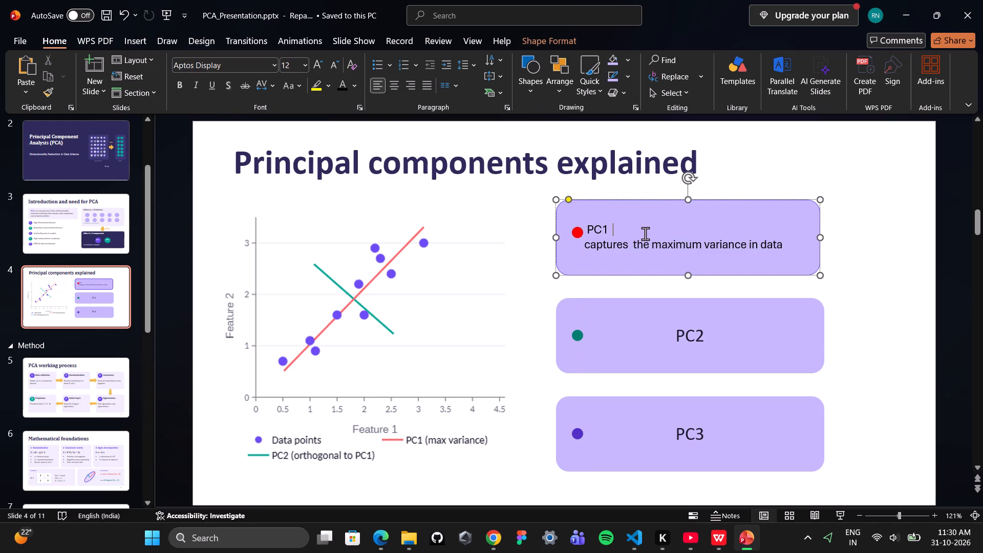
double_click(577, 236)
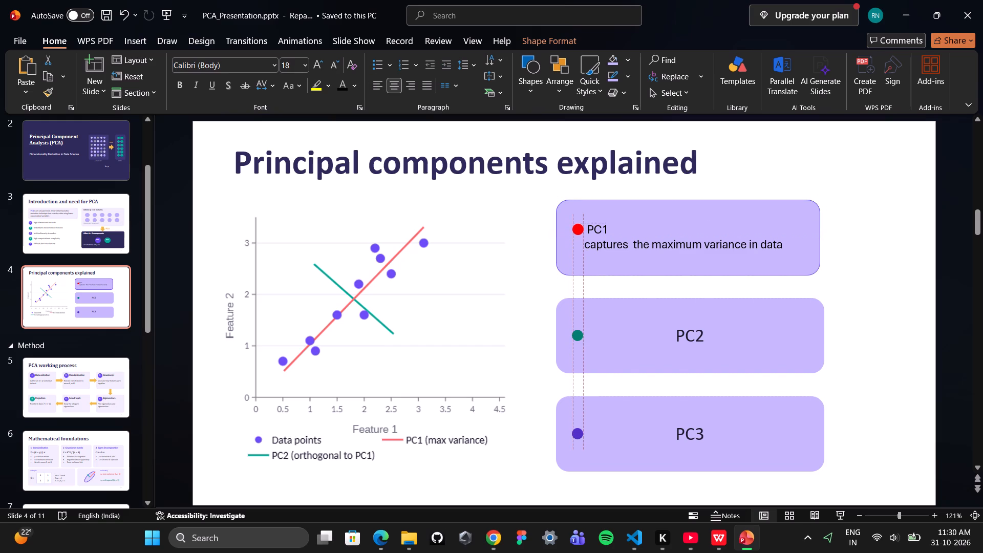
left_click(658, 232)
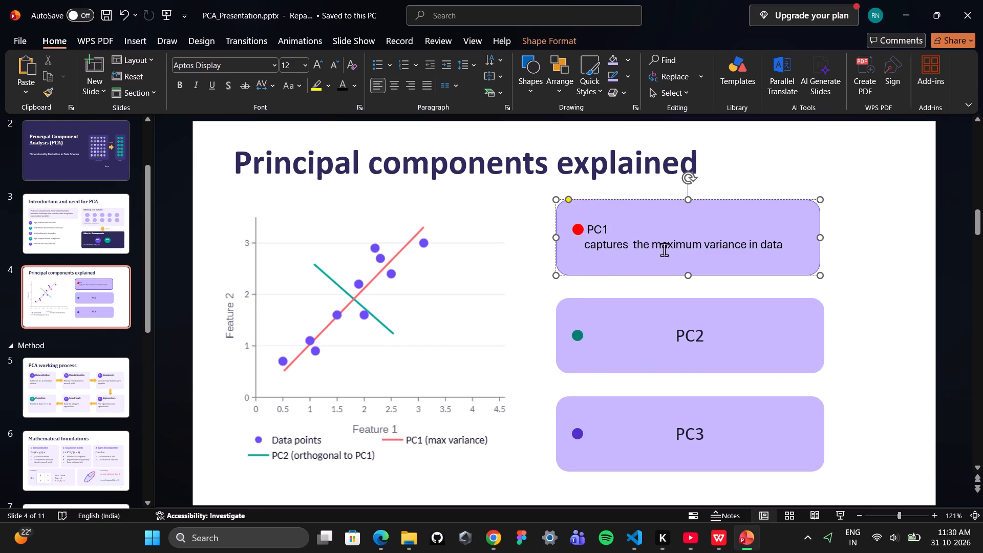
Left-align the PC2 label in the middle card, keeping the card in its original place.
left_click(699, 339)
left_click(678, 337)
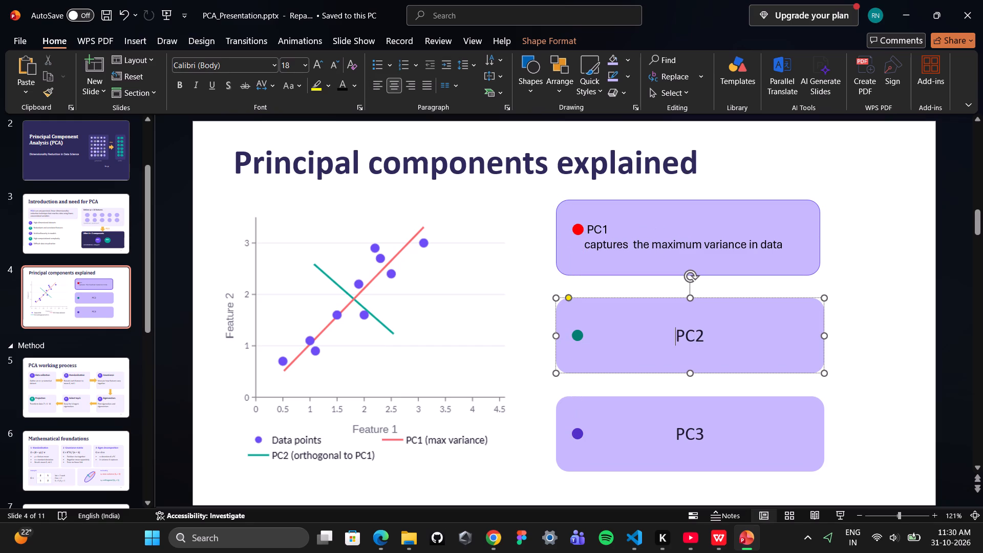
left_click_drag(716, 336, 673, 335)
left_click_drag(673, 332, 709, 334)
left_click_drag(686, 331, 698, 331)
left_click(648, 328)
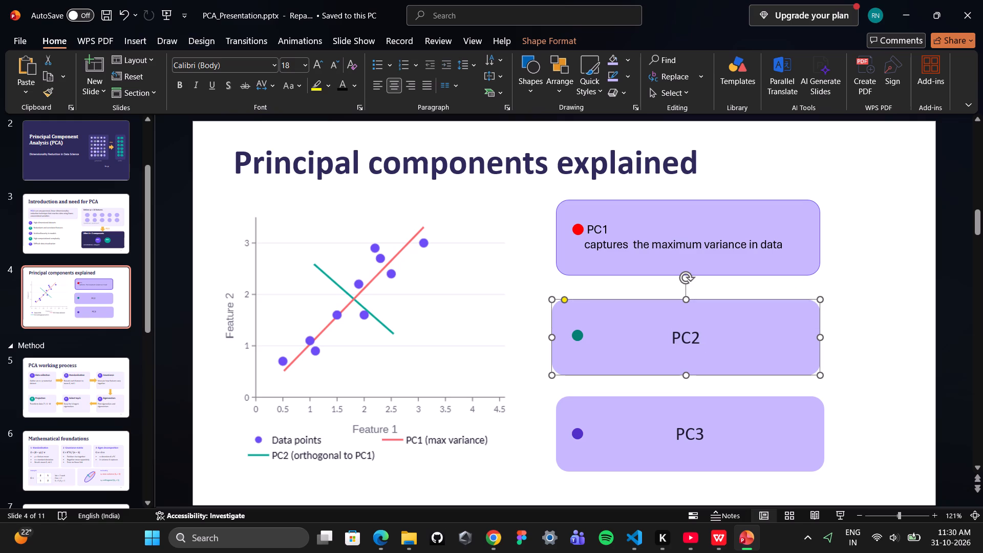
left_click(634, 326)
left_click(687, 331)
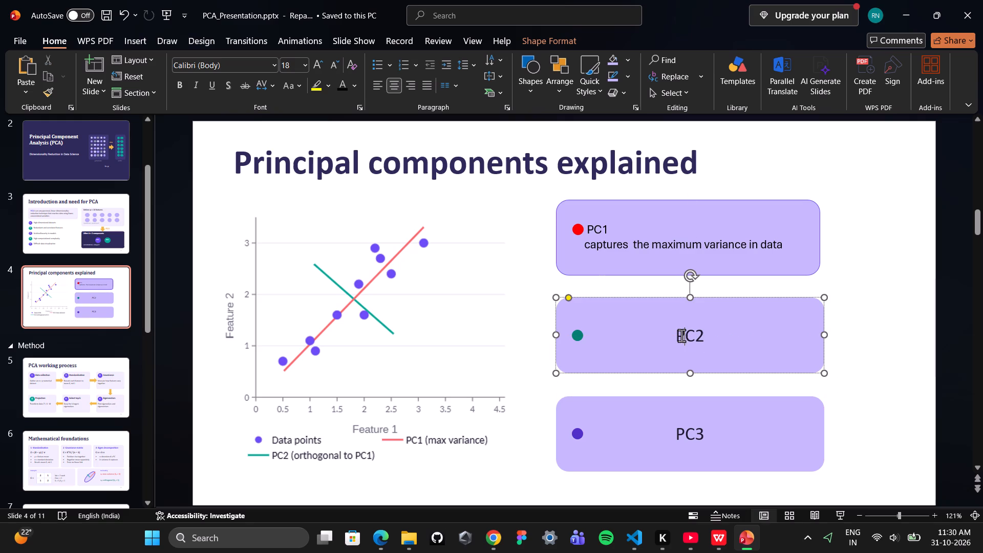
left_click(675, 338)
left_click(698, 336)
left_click_drag(701, 333, 676, 333)
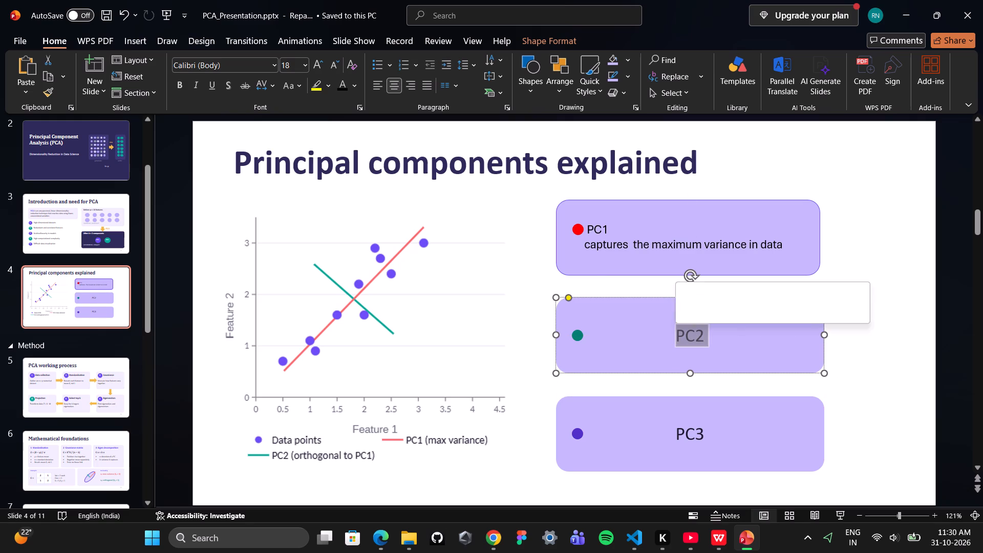
double_click(379, 77)
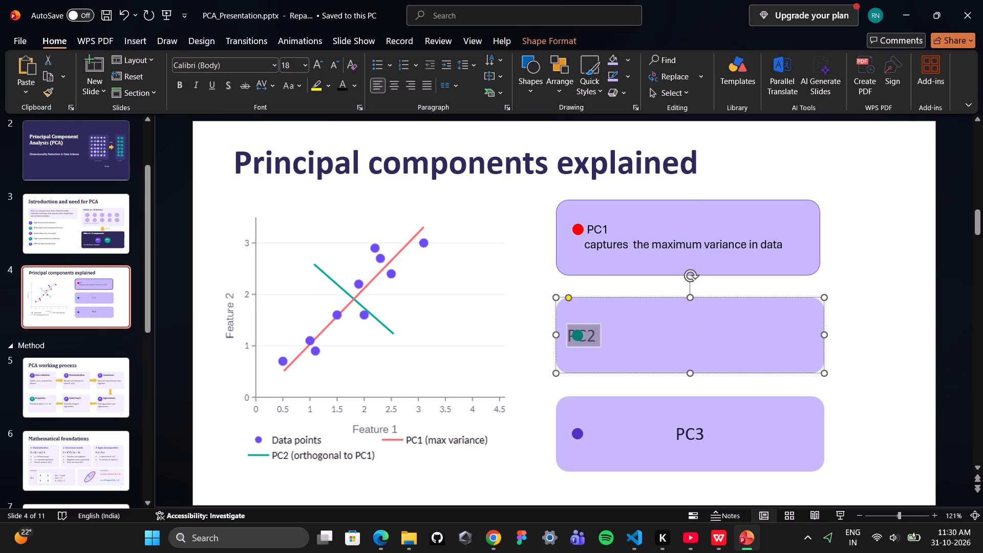
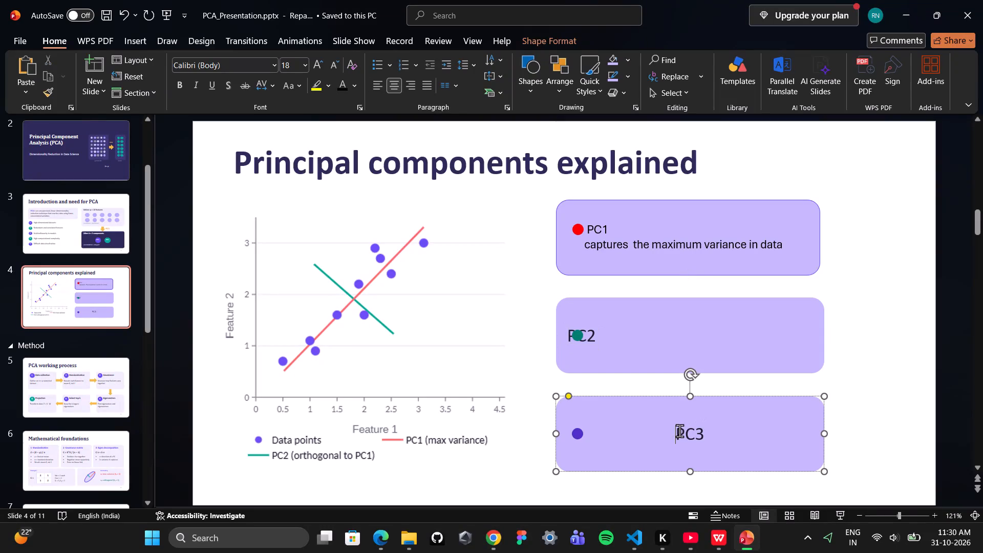
Left-align the PC3 label in the bottom card and add an empty line below it.
key("BackSpace")
key("BackSpace")
left_click(382, 86)
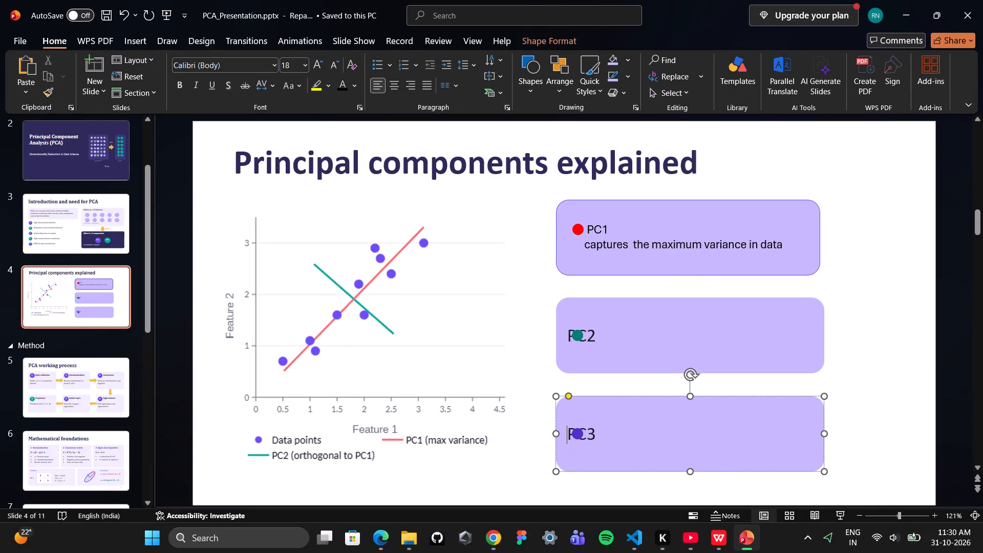
left_click(593, 435)
key("Return")
Add an empty line below the PC2 label in the middle card and indent the label with four spaces.
left_click(602, 326)
left_click(598, 330)
left_click(595, 336)
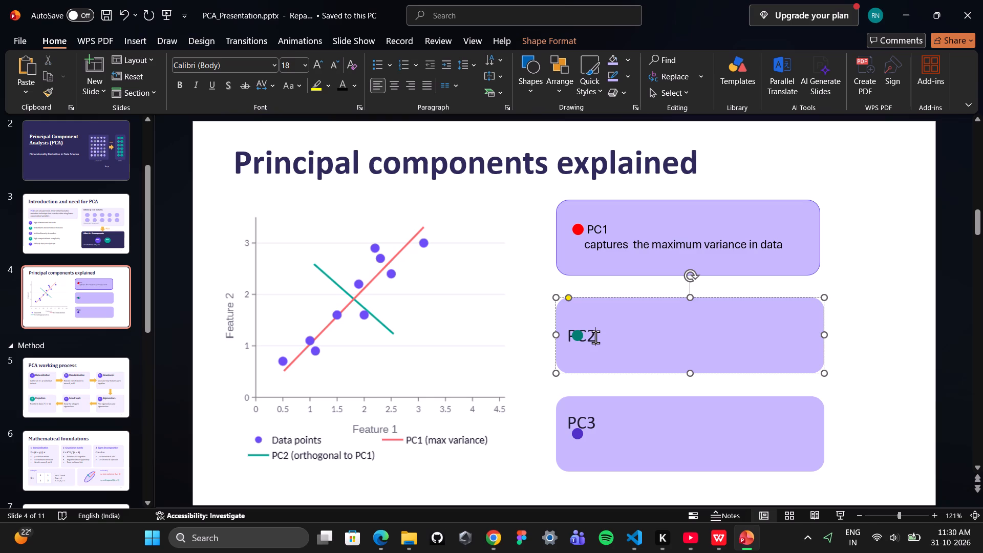
key("Return")
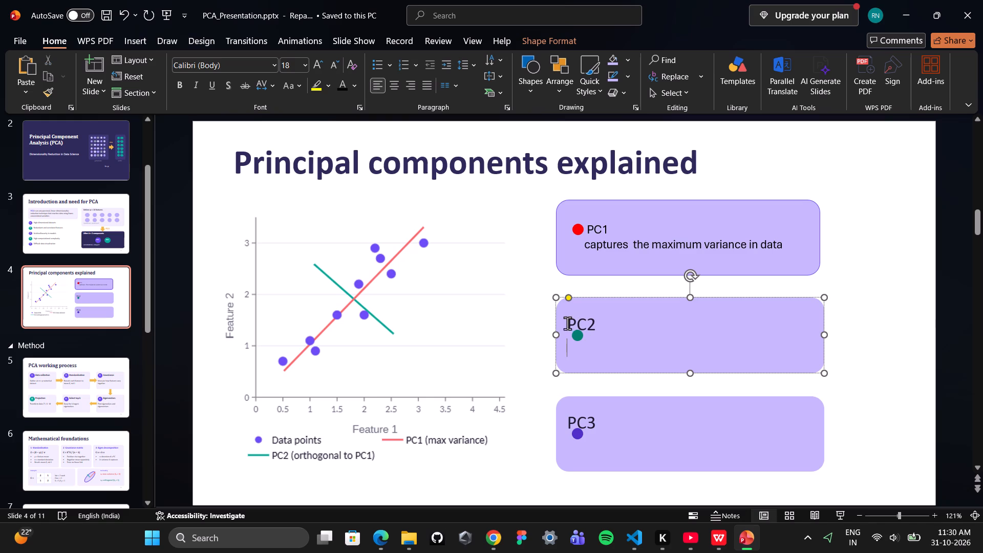
left_click(564, 324)
left_click(567, 321)
key("space")
key("space")
key("space")
key("space")
Move the green circle up so it sits level with the PC2 label, just in front of it.
left_click(580, 338)
left_click_drag(579, 336, 578, 327)
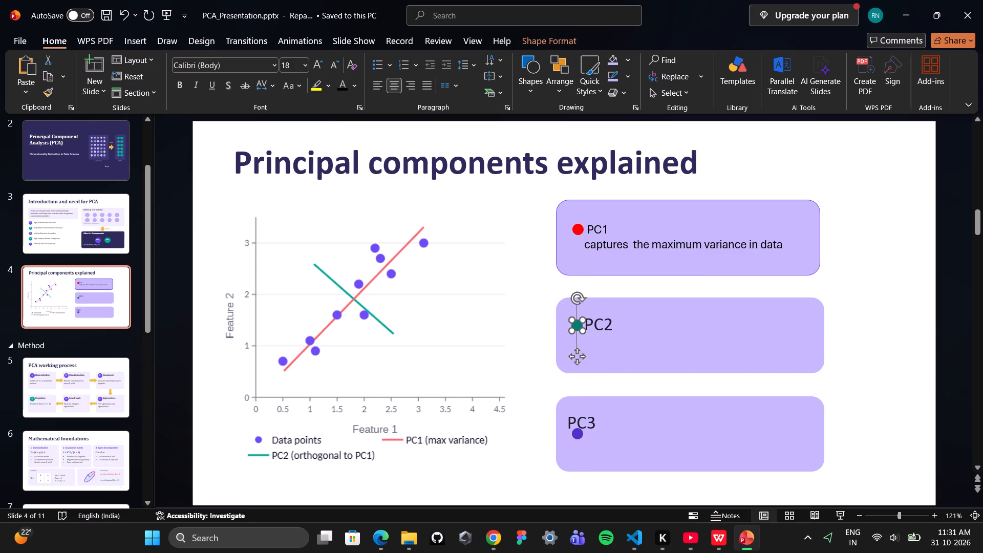
Shift the middle card slightly to the left.
left_click(611, 326)
left_click_drag(617, 326, 616, 325)
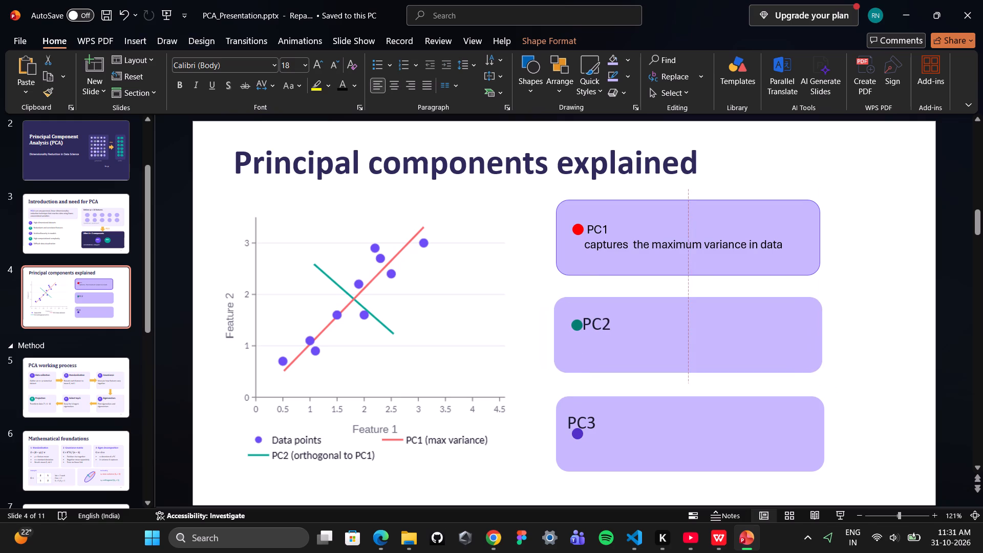
left_click_drag(616, 325, 612, 326)
Set the PC2 label's font size to 14.
left_click(603, 328)
left_click_drag(609, 325, 607, 325)
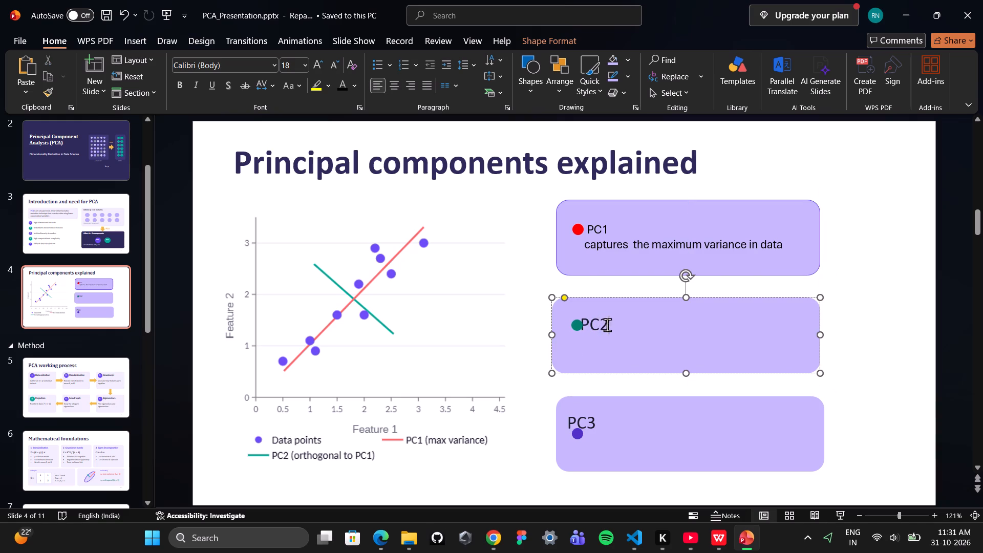
left_click_drag(607, 325, 589, 327)
left_click(681, 287)
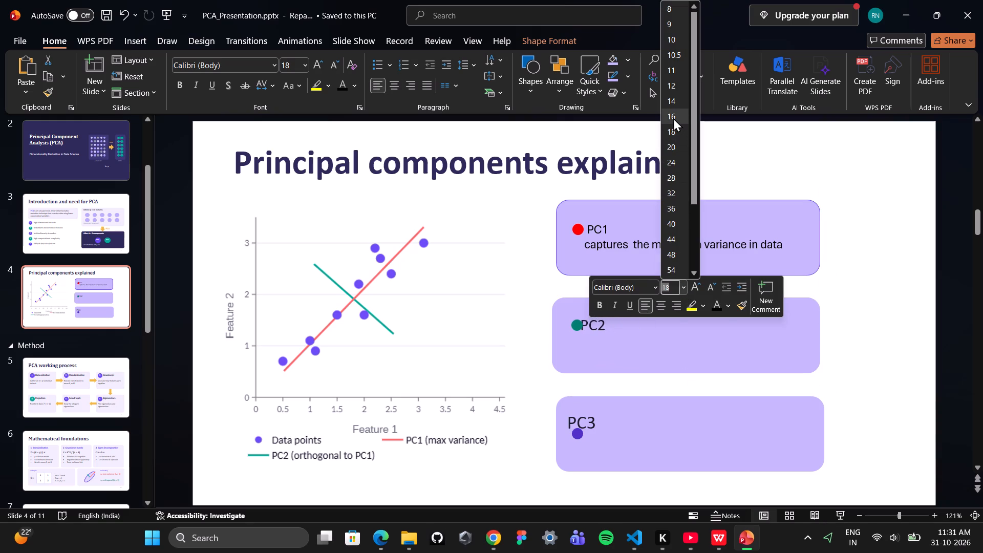
left_click(673, 100)
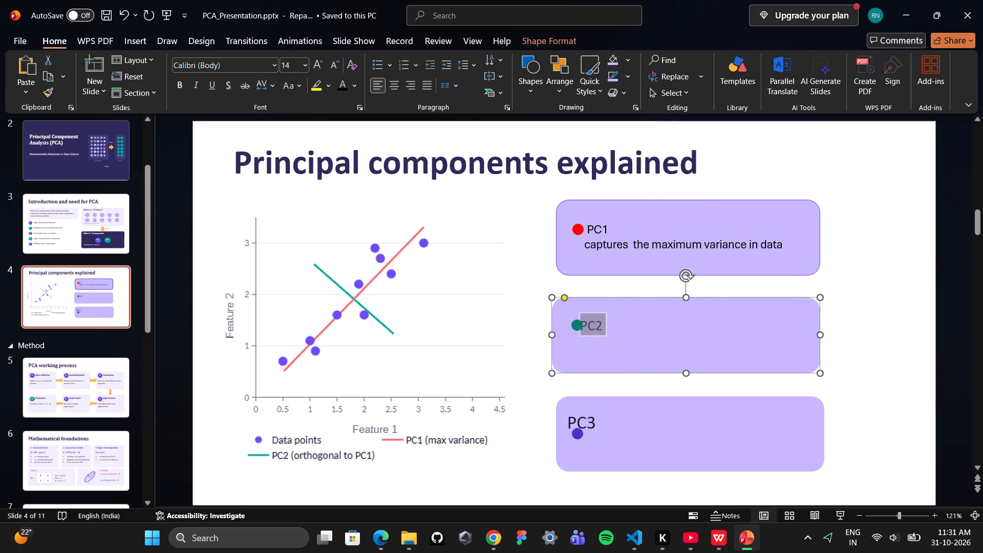
Add one more space before the PC2 label so it clears the green circle.
left_click(595, 323)
left_click(586, 327)
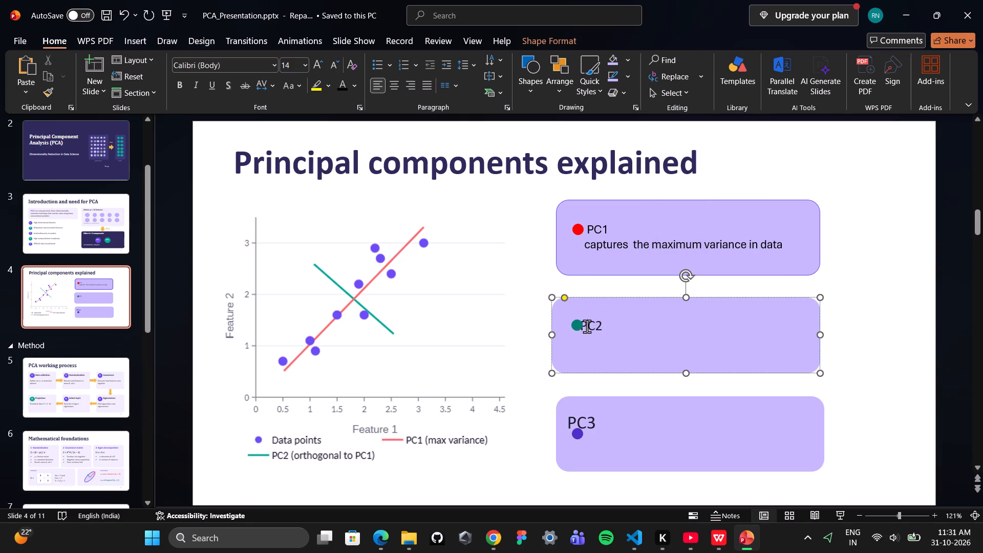
key("Left")
key("space")
Change the PC2 label's font to Arial Narrow.
left_click(607, 328)
left_click_drag(606, 328, 582, 328)
left_click_drag(583, 328, 587, 325)
left_click_drag(586, 325, 611, 324)
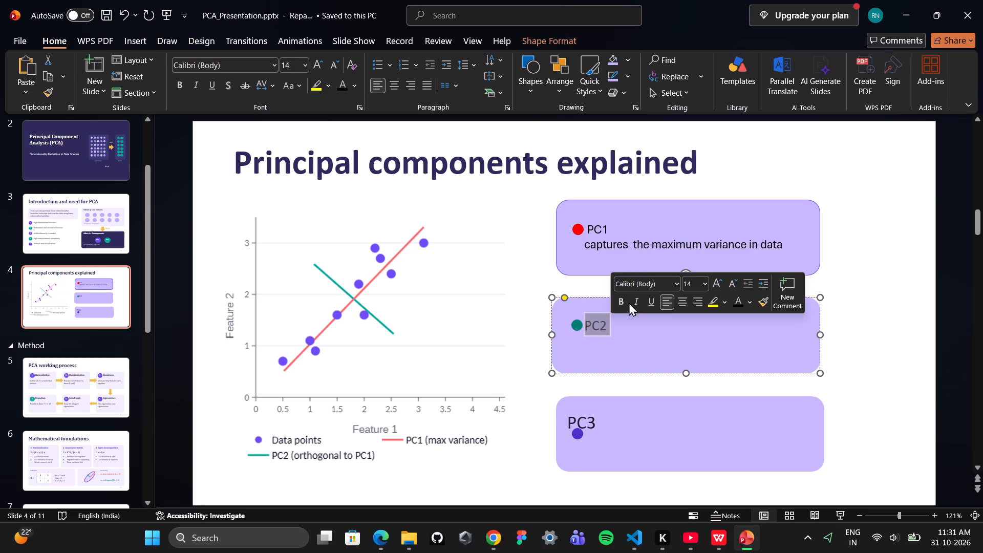
left_click(677, 284)
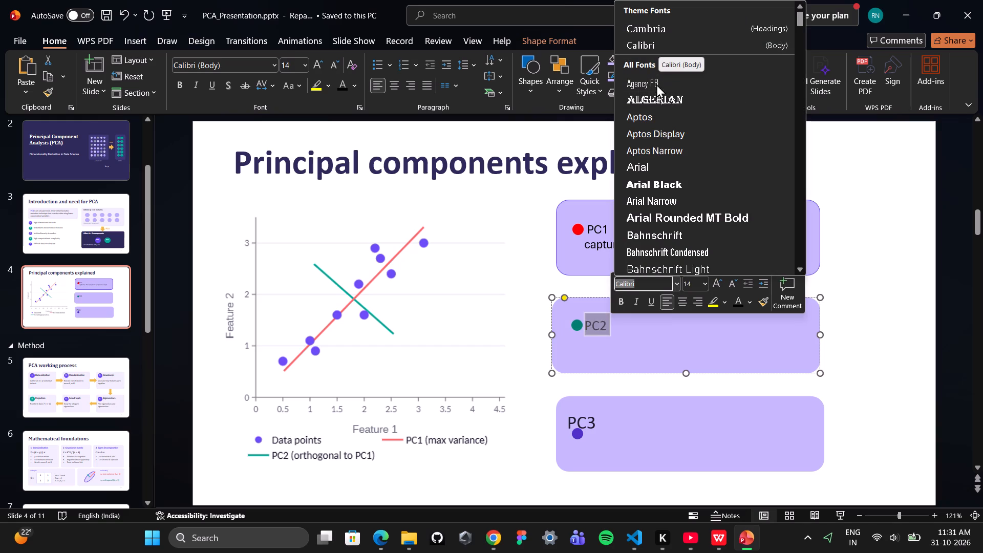
left_click(657, 201)
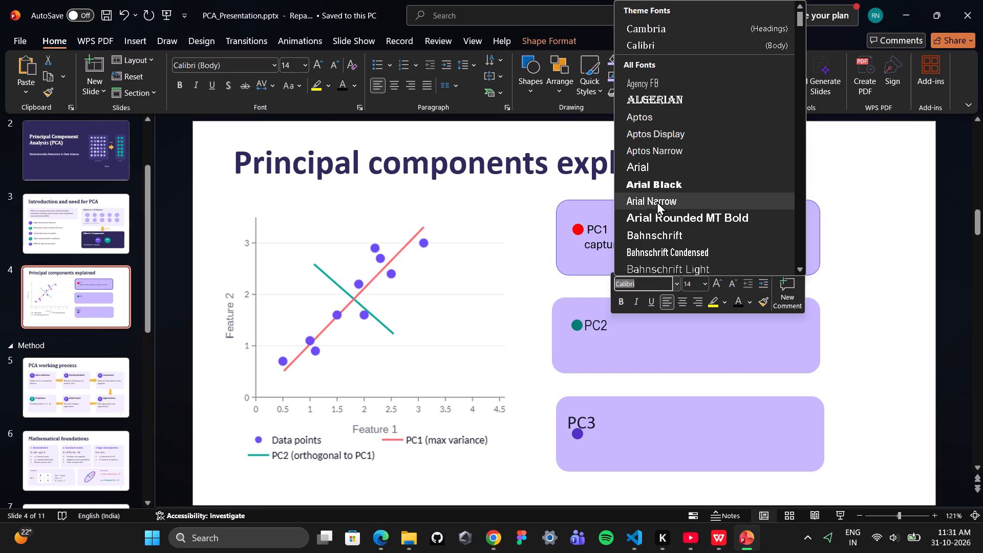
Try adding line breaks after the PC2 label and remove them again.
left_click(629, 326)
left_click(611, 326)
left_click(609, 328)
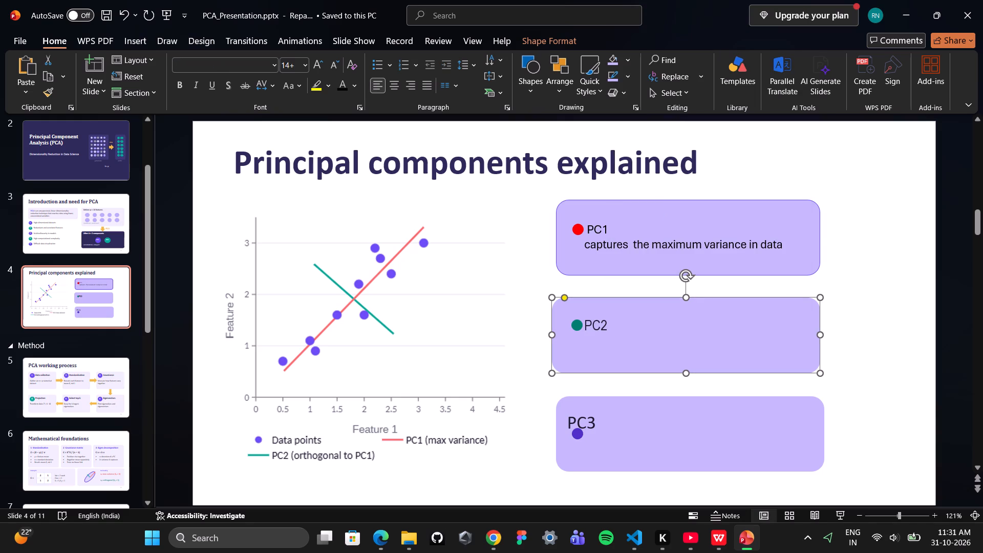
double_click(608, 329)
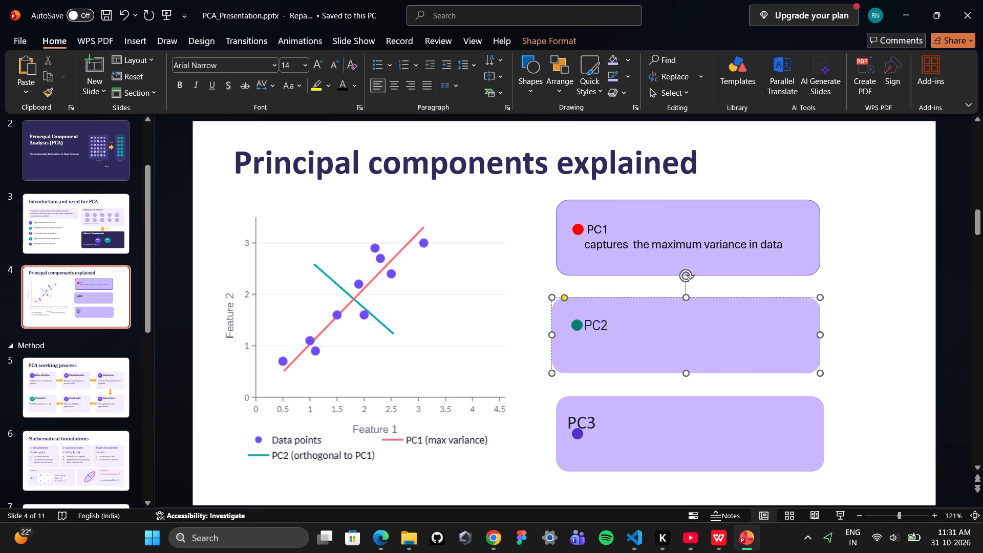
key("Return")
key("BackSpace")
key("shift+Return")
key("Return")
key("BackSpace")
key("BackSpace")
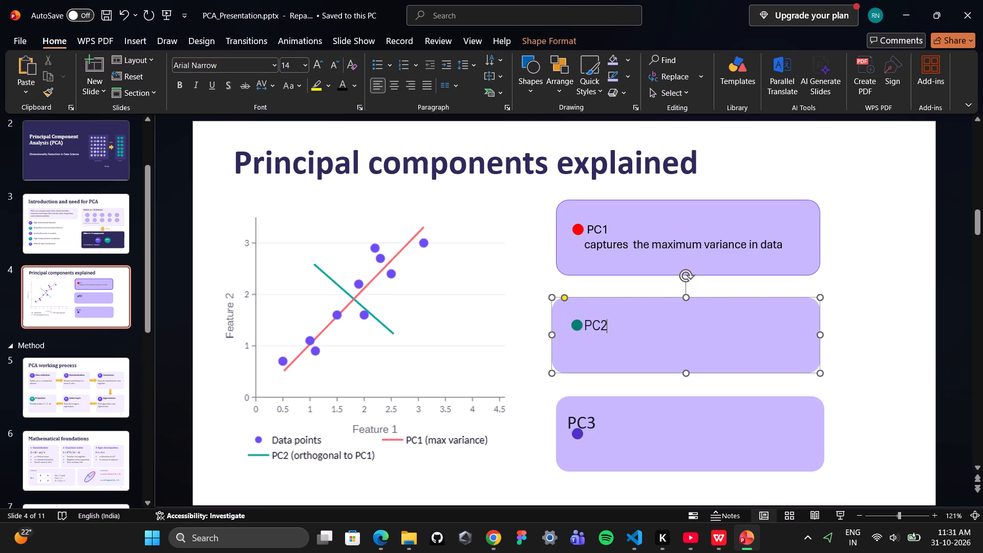
Put the PC2 label on its own line with an empty line above it and another below it.
left_click(584, 327)
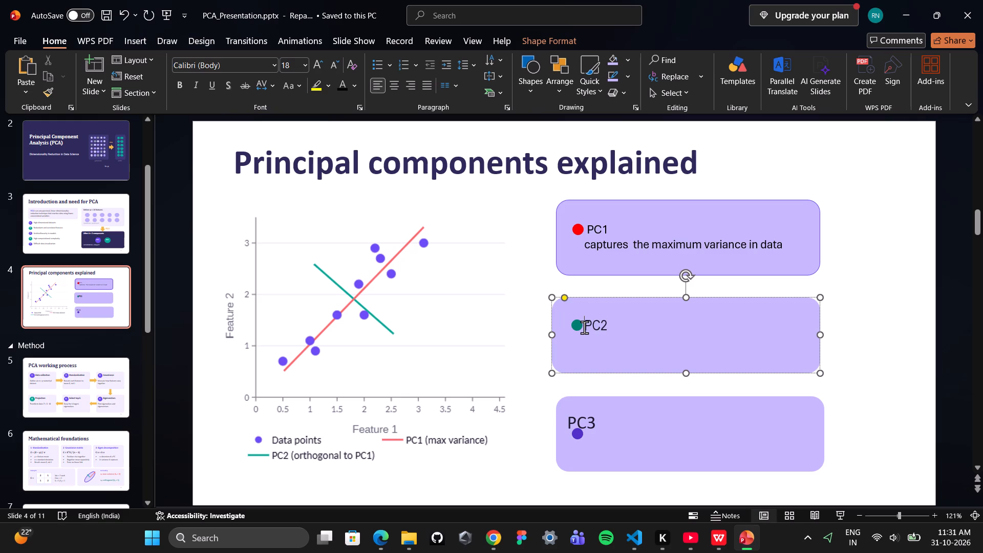
key("Return")
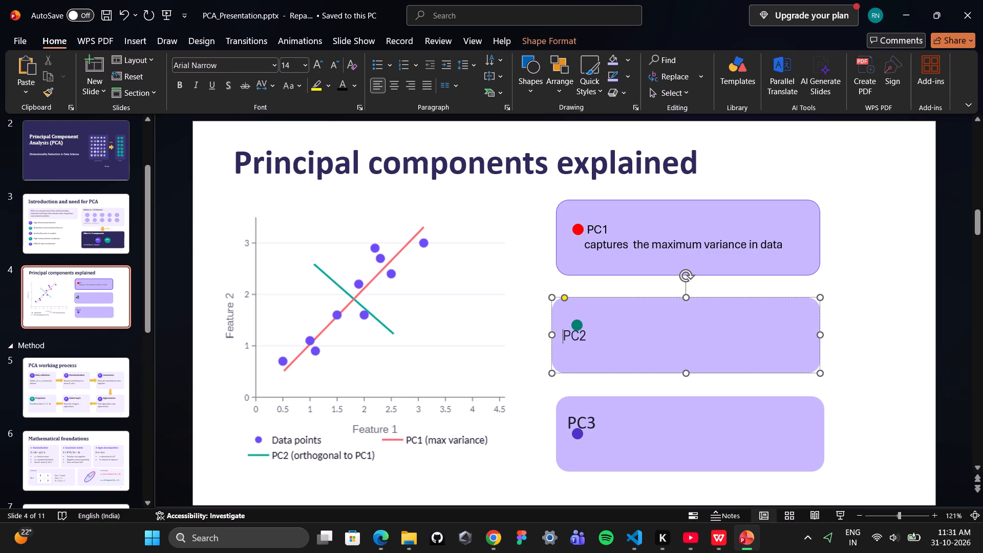
left_click(587, 341)
left_click(587, 336)
left_click(584, 337)
key("Return")
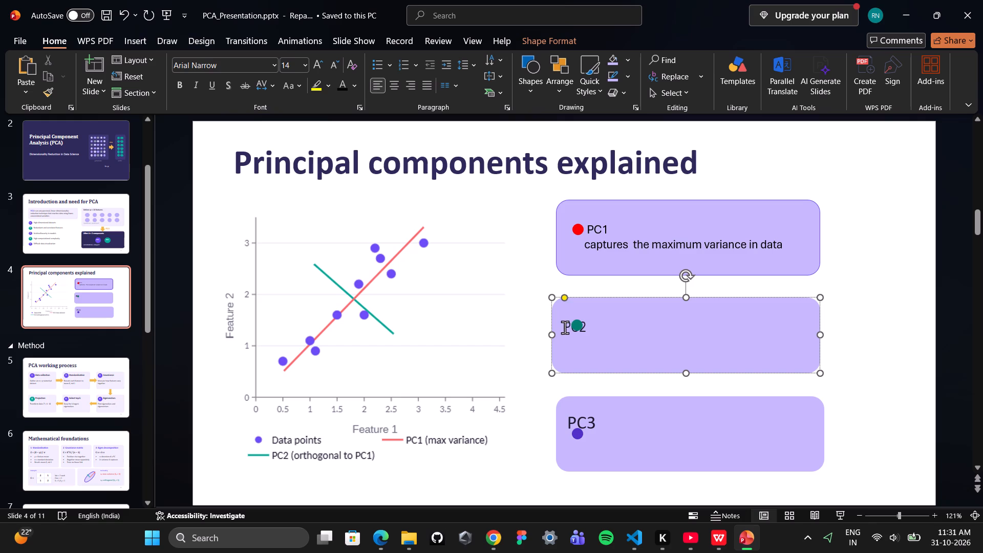
Indent the PC2 label with six spaces so it stands beside the green circle.
left_click(564, 327)
key("space")
key("space")
key("space")
key("space")
key("space")
key("space")
Enter "captures the maximum remaining variance" on a new line under the PC2 label, taking the wording from the WPS Office reference slide.
left_click(633, 319)
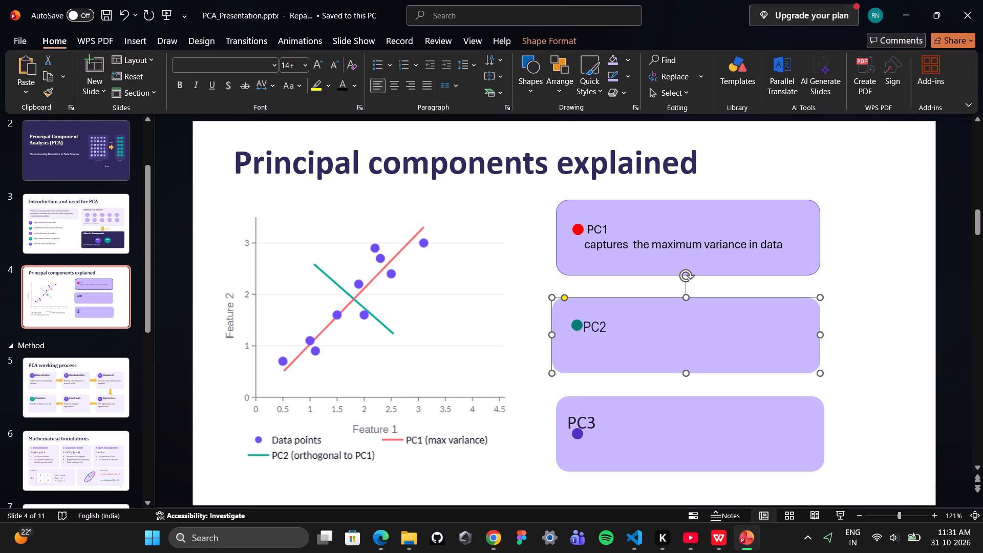
left_click(611, 329)
left_click(603, 328)
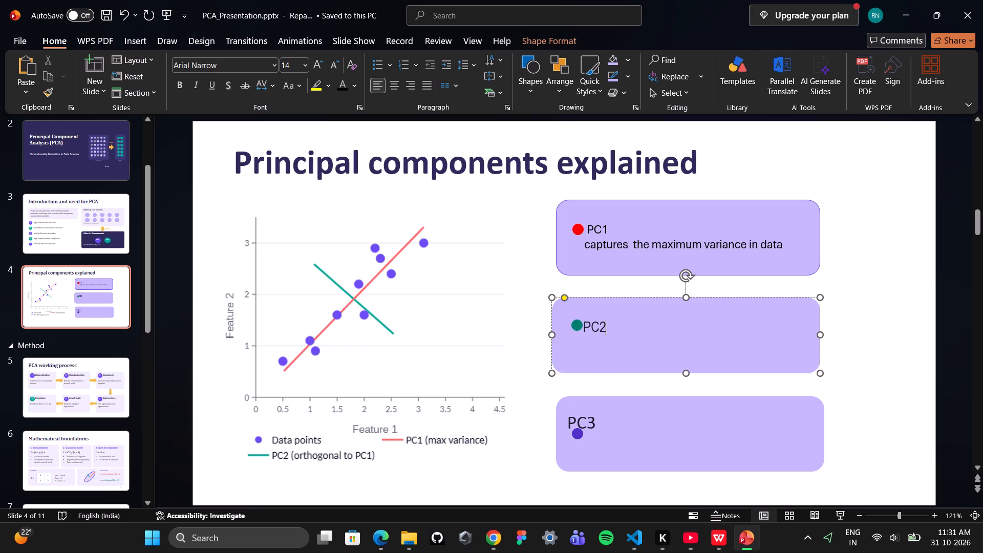
key("shift+Return")
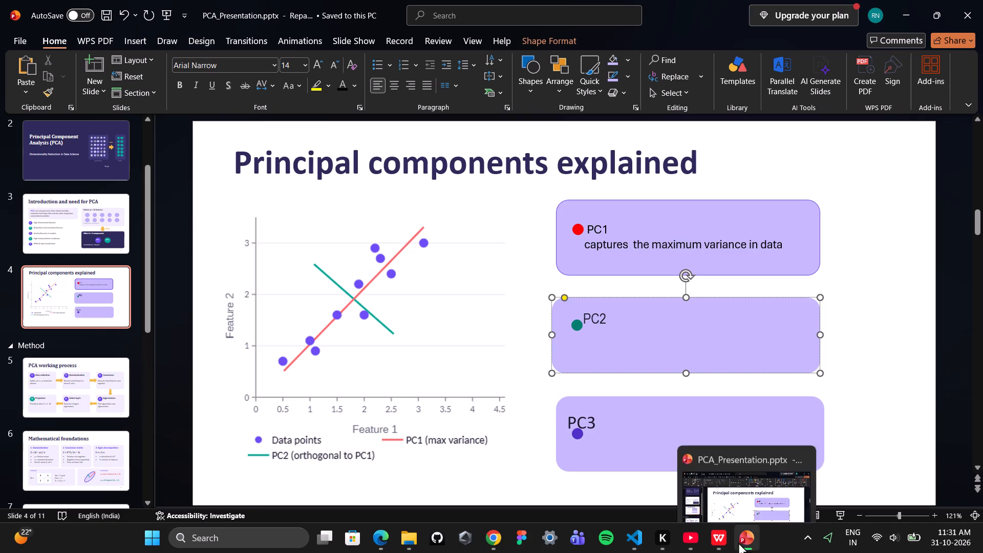
left_click(731, 542)
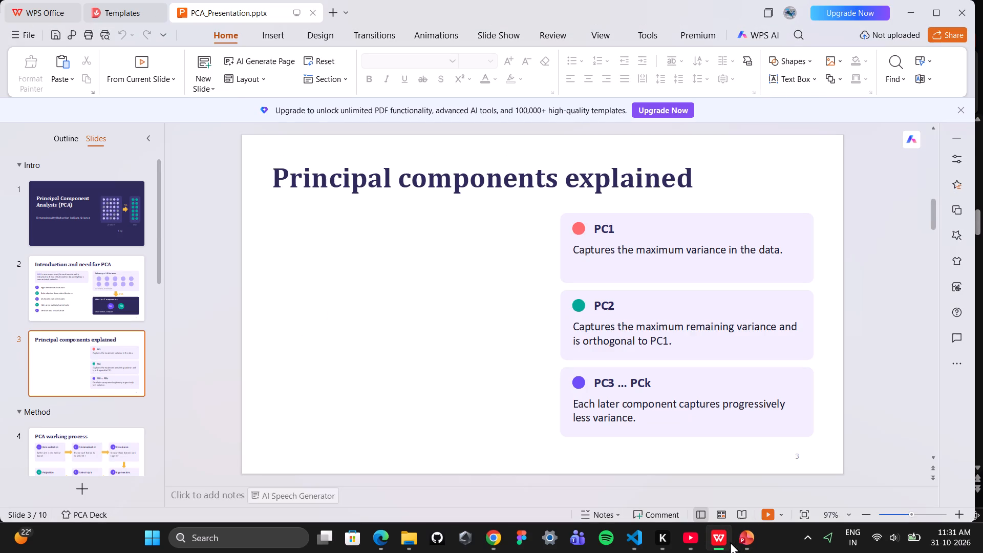
left_click(730, 542)
type("caputres teh")
key("BackSpace")
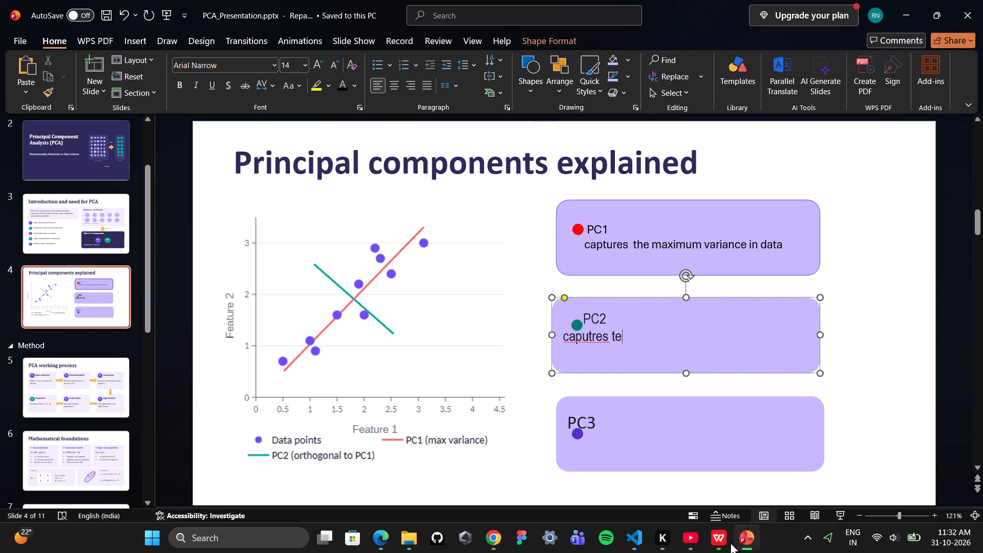
key("BackSpace")
key("BackSpace")
key("BackSpace")
key("BackSpace")
key("BackSpace")
key("BackSpace")
key("BackSpace")
key("BackSpace")
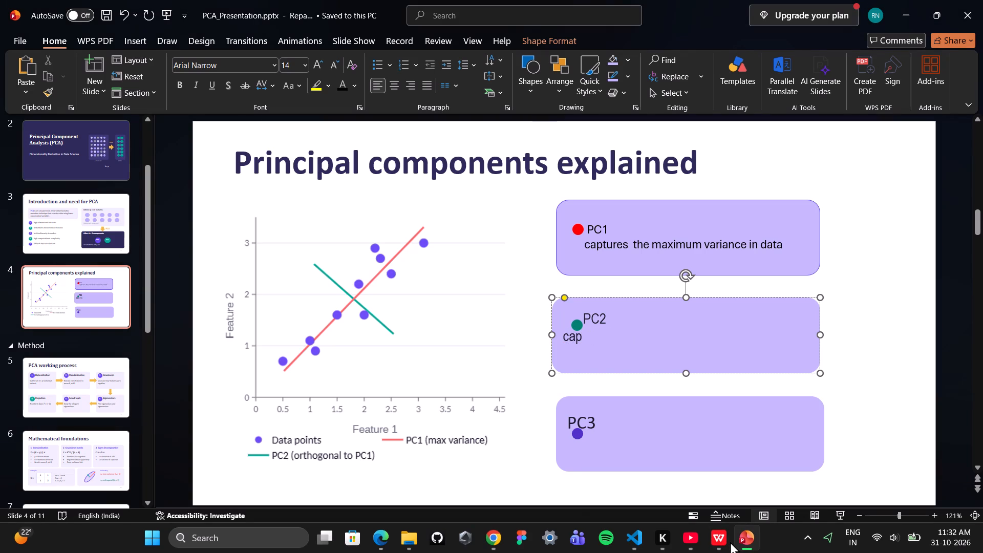
type("tures the mai")
key("BackSpace")
type("ximum remaining variba")
key("BackSpace")
key("BackSpace")
type("nce")
key("BackSpace")
key("BackSpace")
key("BackSpace")
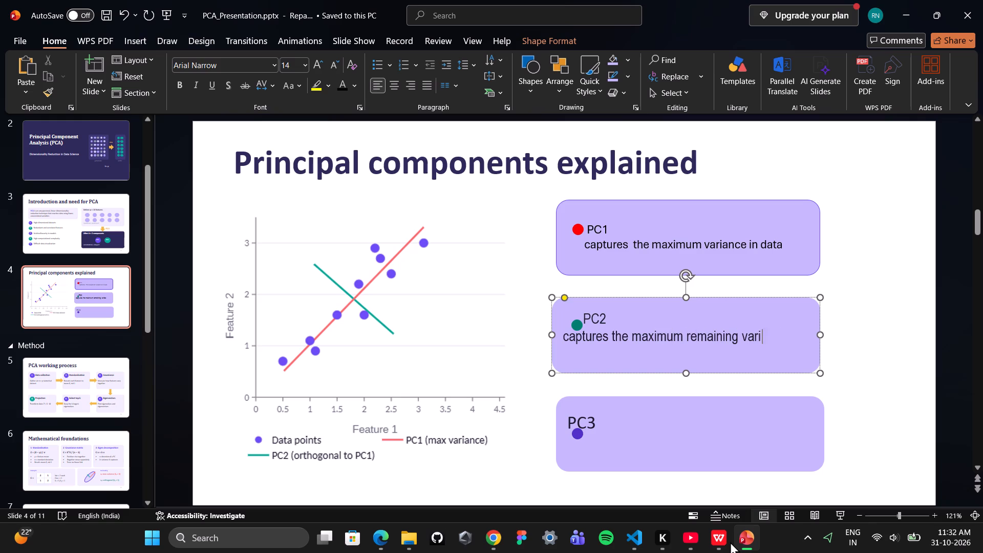
type("acne")
key("BackSpace")
key("BackSpace")
key("BackSpace")
key("BackSpace")
type("ance")
Continue the PC2 description with "and is orthogonal to PC1", checking the wording against the WPS Office reference slide.
left_click(749, 541)
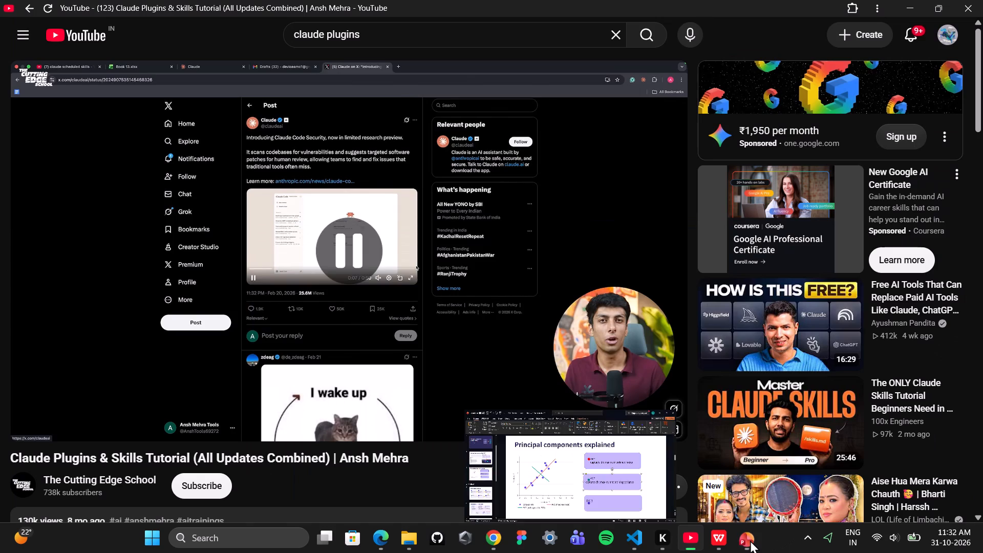
left_click(750, 540)
left_click(716, 532)
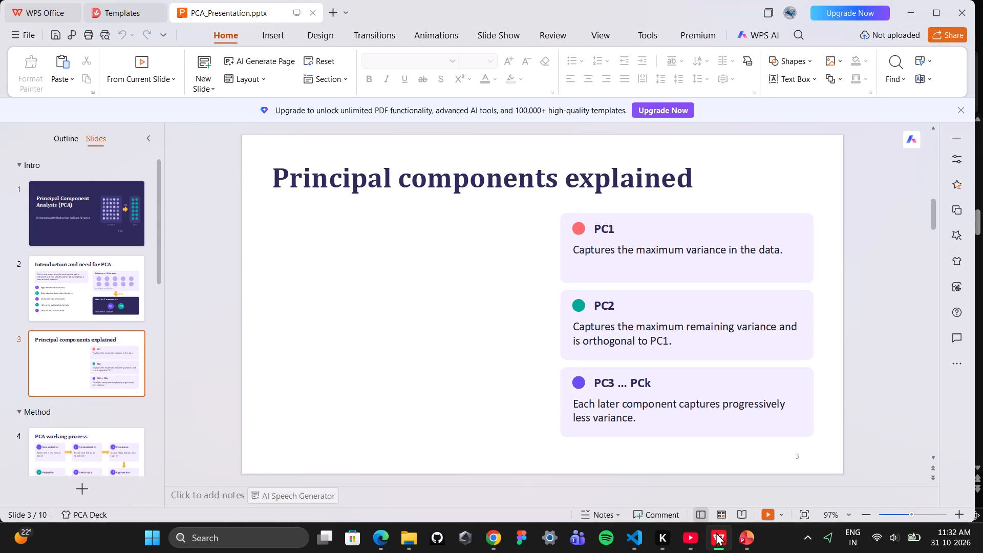
left_click(716, 532)
key("space")
type("and is orthogonal to")
key("space")
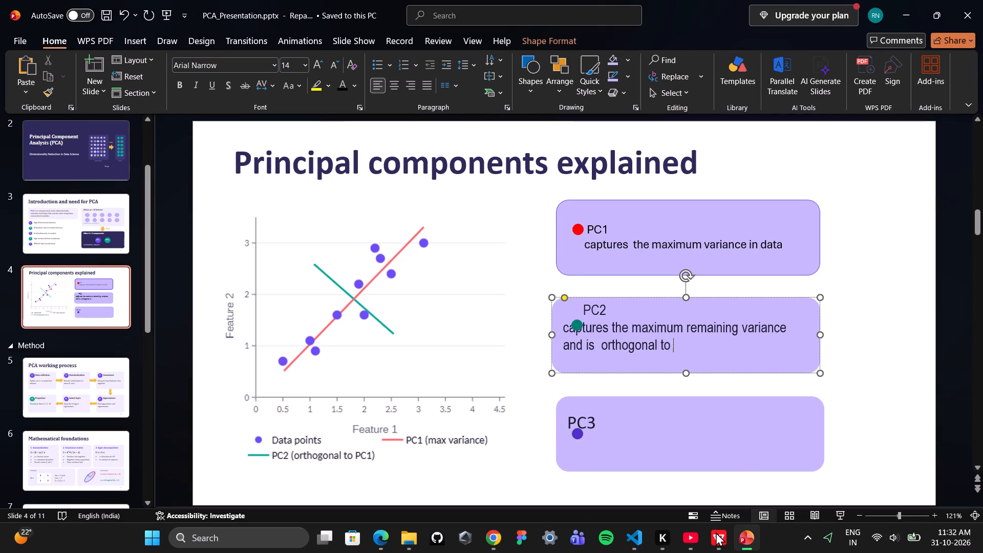
left_click(716, 532)
left_click(716, 532)
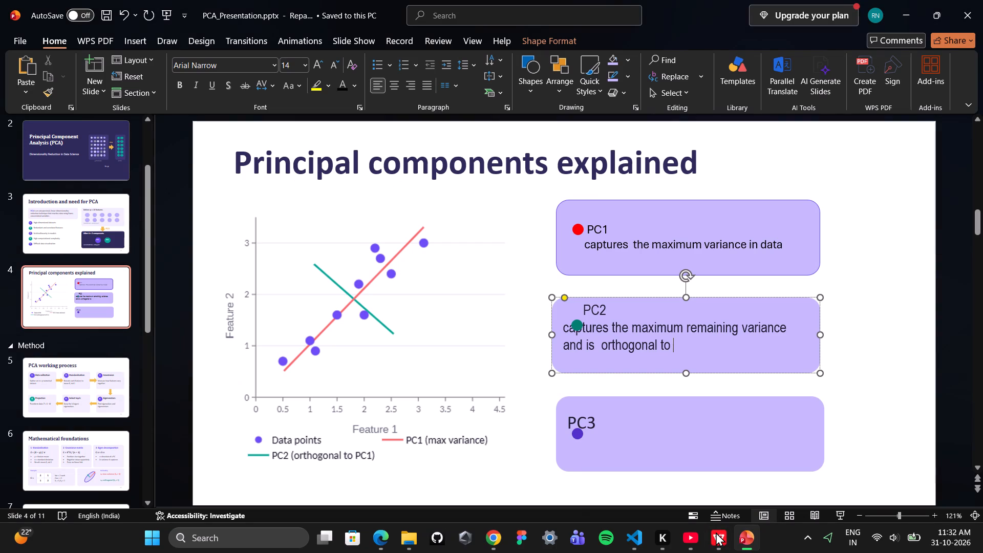
type("pc1")
key("BackSpace")
key("BackSpace")
key("BackSpace")
key("BackSpace")
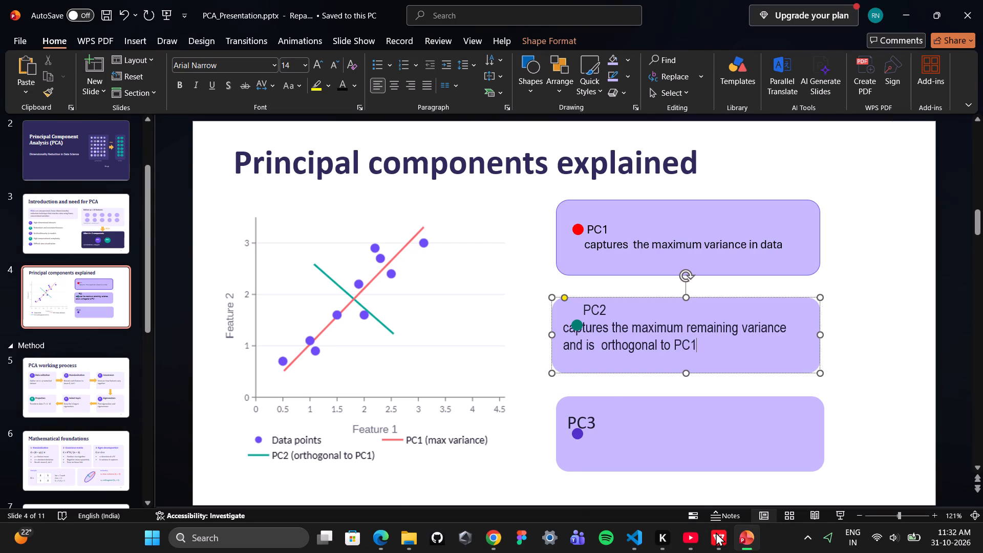
Push the PC2 label down with two line breaks and indent it with three spaces so it stands beside the green circle.
left_click(583, 314)
key("Return")
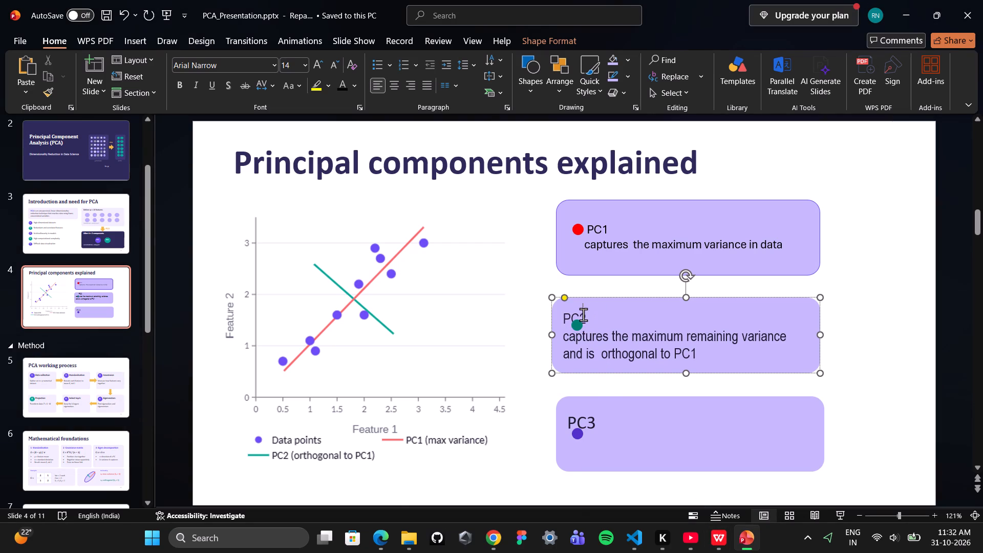
key("Return")
key("space")
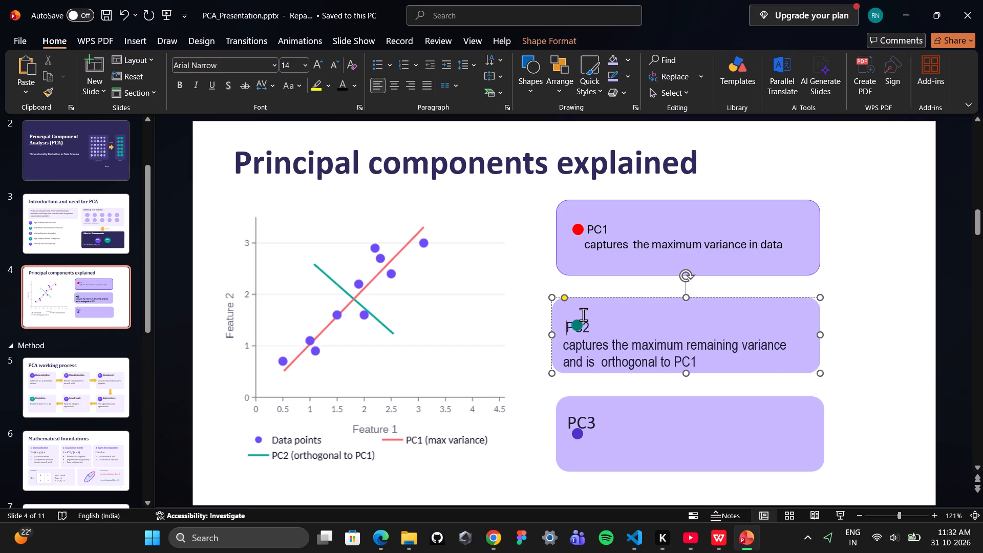
key("space")
key("space")
Set the font size of the PC2 label and its description to 12.
left_click(702, 361)
left_click_drag(701, 361, 585, 327)
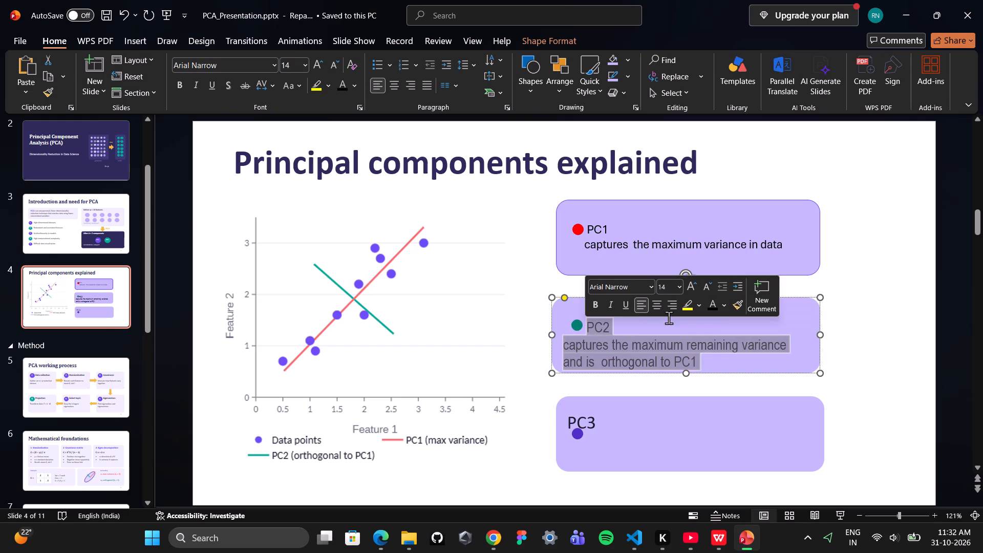
left_click(650, 289)
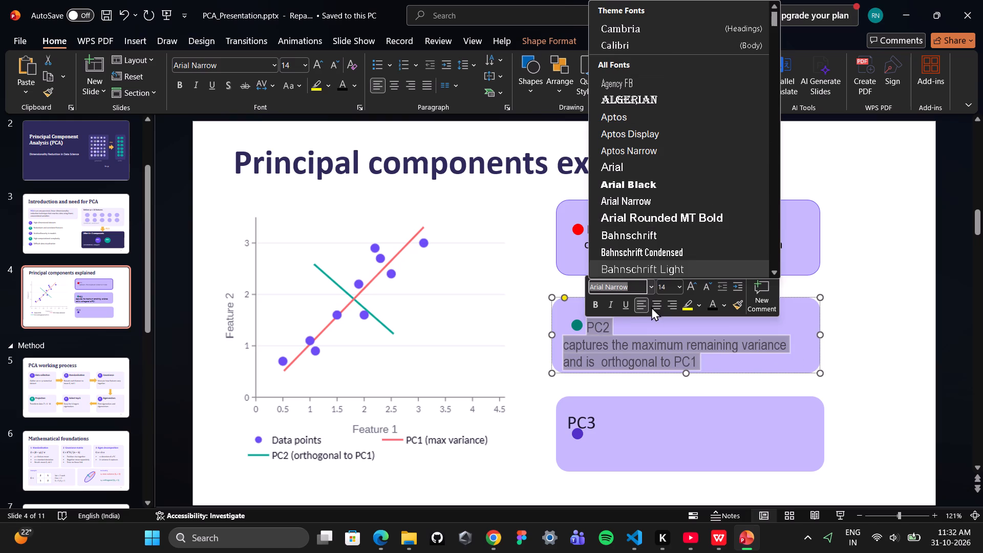
left_click(684, 288)
left_click(679, 289)
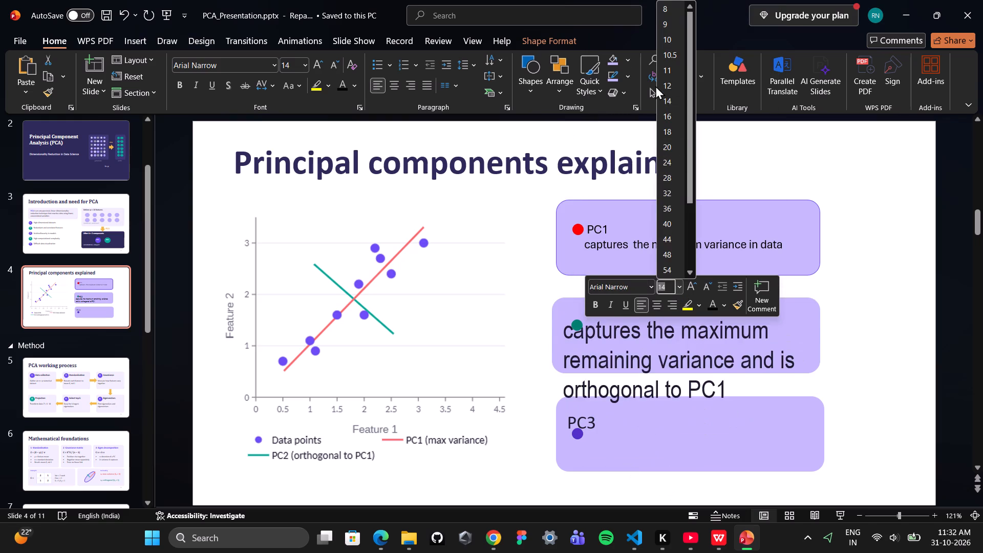
left_click(665, 86)
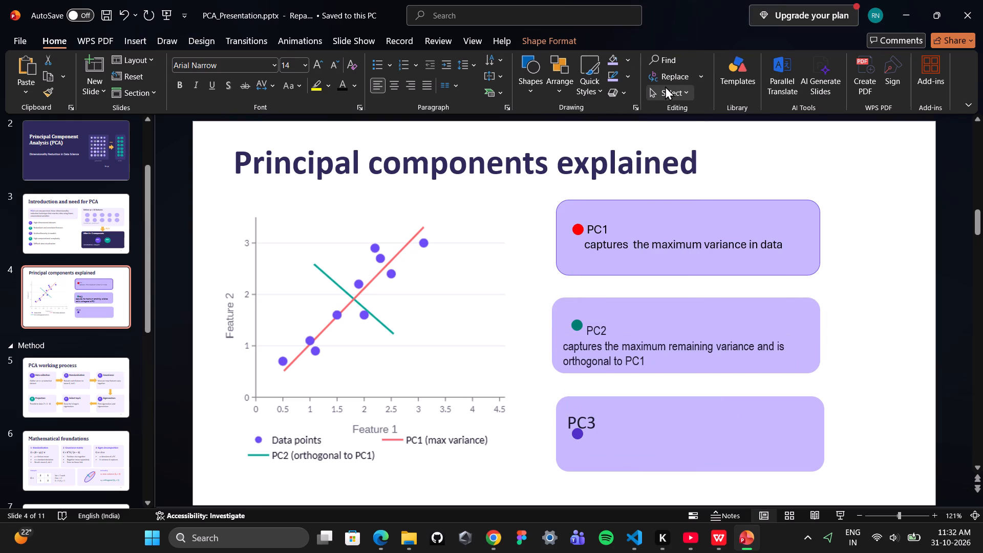
Move the green circle slightly down so it lines up with the PC2 label.
left_click(617, 329)
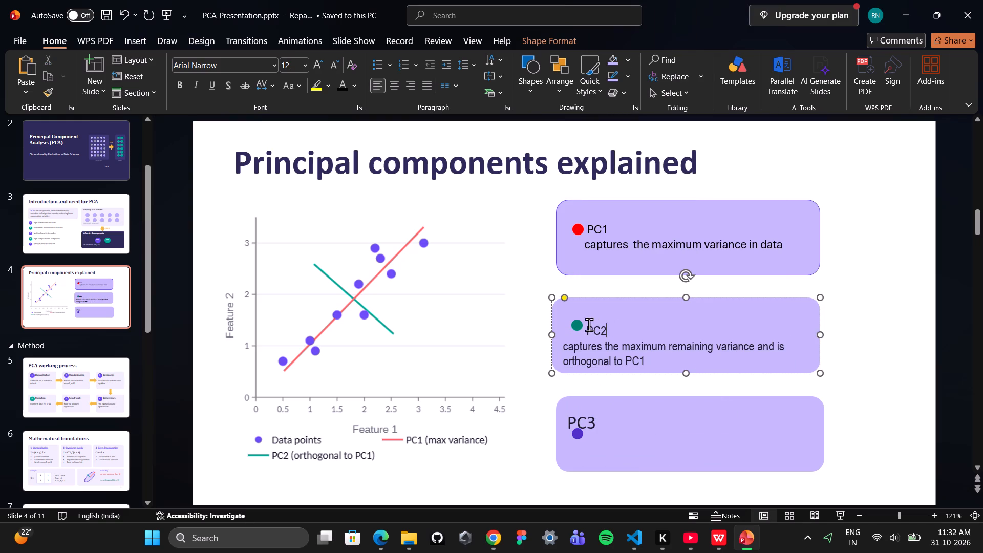
left_click(587, 327)
left_click(581, 327)
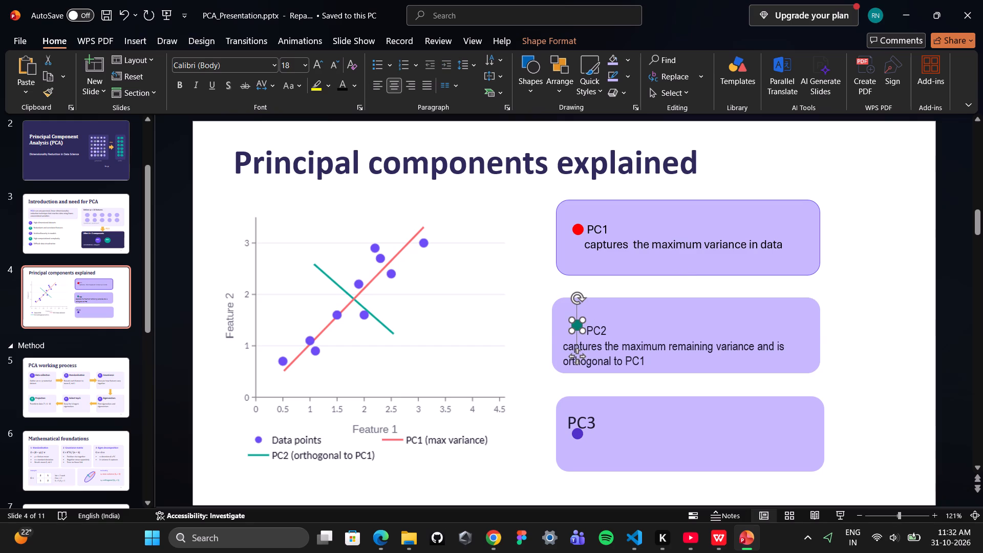
left_click_drag(575, 325, 574, 330)
left_click(666, 331)
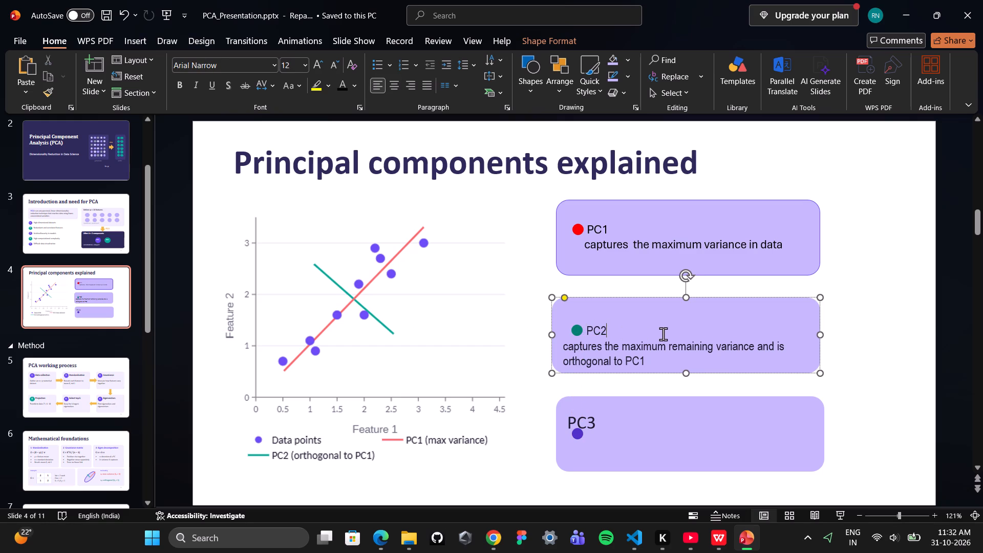
Indent the PC2 description's first line with four spaces.
left_click(567, 349)
left_click(564, 349)
key("space")
key("space")
key("space")
key("space")
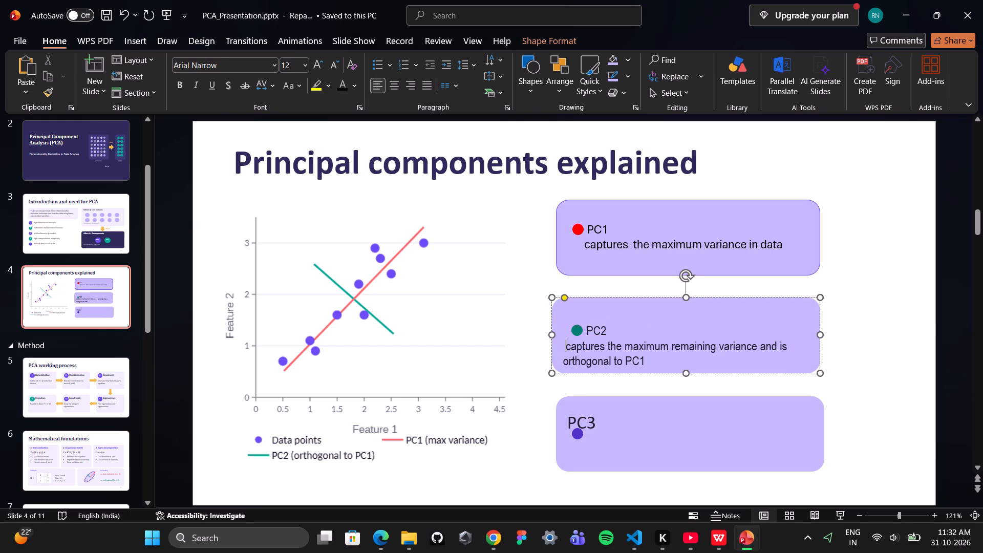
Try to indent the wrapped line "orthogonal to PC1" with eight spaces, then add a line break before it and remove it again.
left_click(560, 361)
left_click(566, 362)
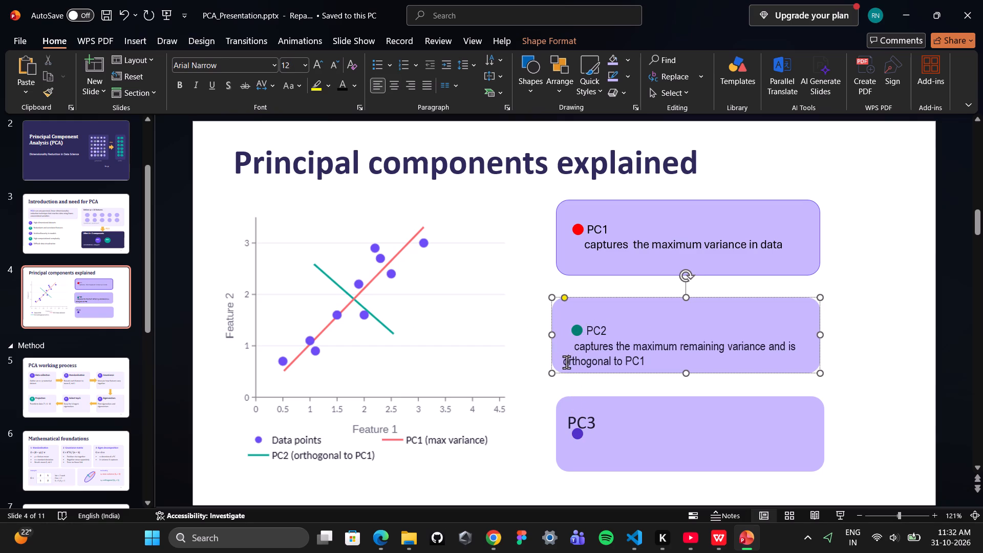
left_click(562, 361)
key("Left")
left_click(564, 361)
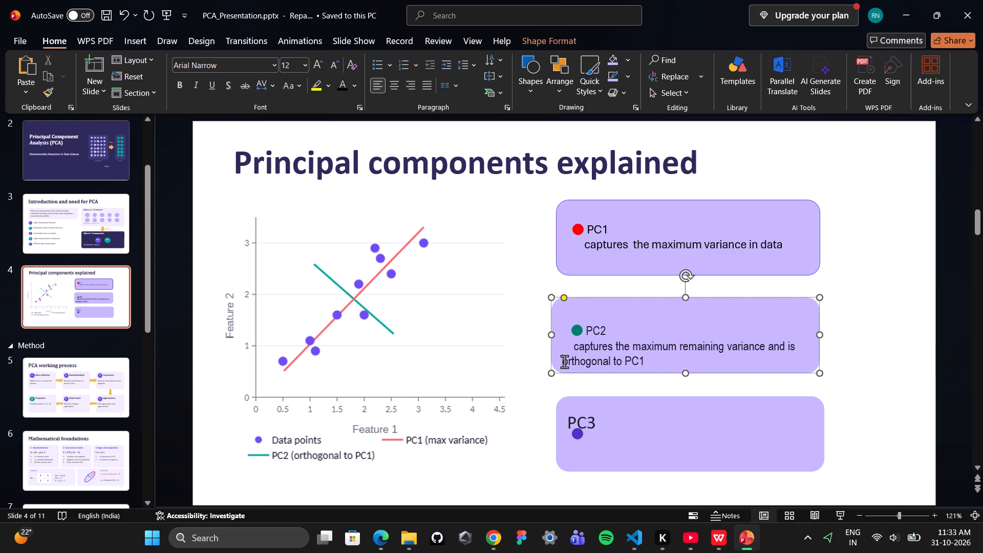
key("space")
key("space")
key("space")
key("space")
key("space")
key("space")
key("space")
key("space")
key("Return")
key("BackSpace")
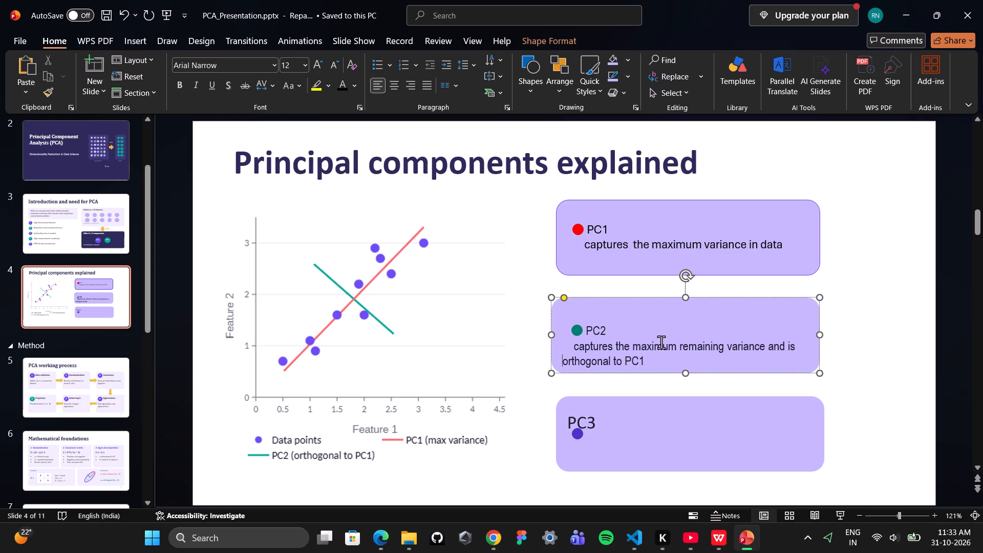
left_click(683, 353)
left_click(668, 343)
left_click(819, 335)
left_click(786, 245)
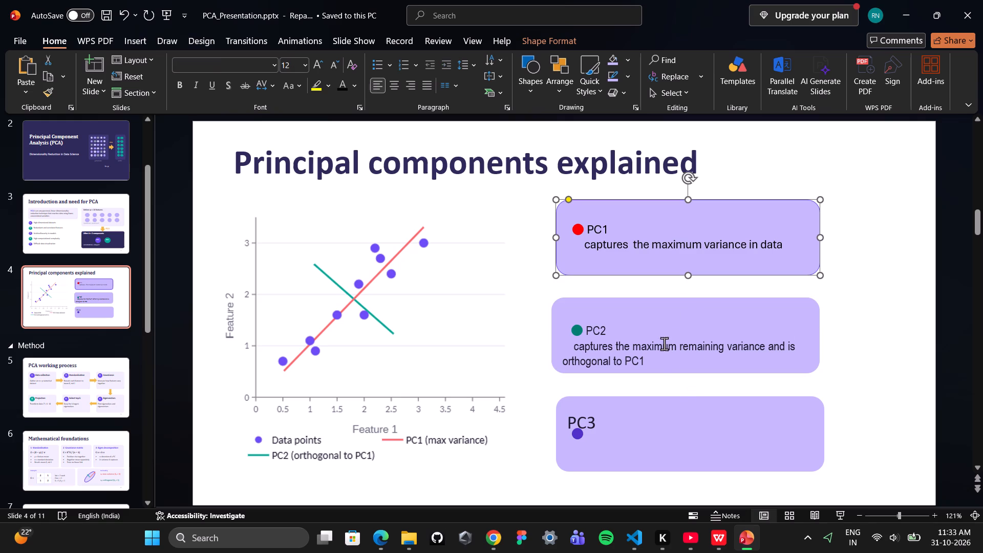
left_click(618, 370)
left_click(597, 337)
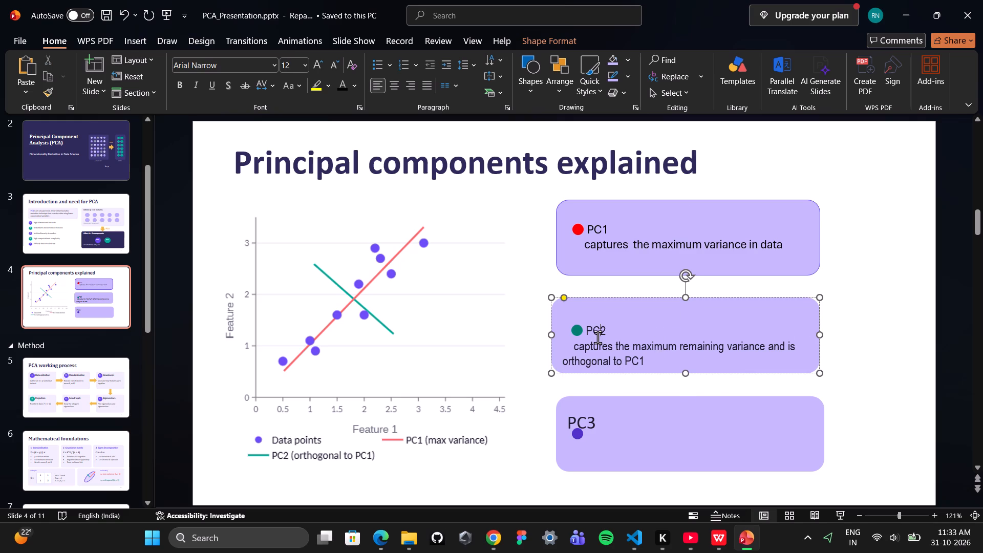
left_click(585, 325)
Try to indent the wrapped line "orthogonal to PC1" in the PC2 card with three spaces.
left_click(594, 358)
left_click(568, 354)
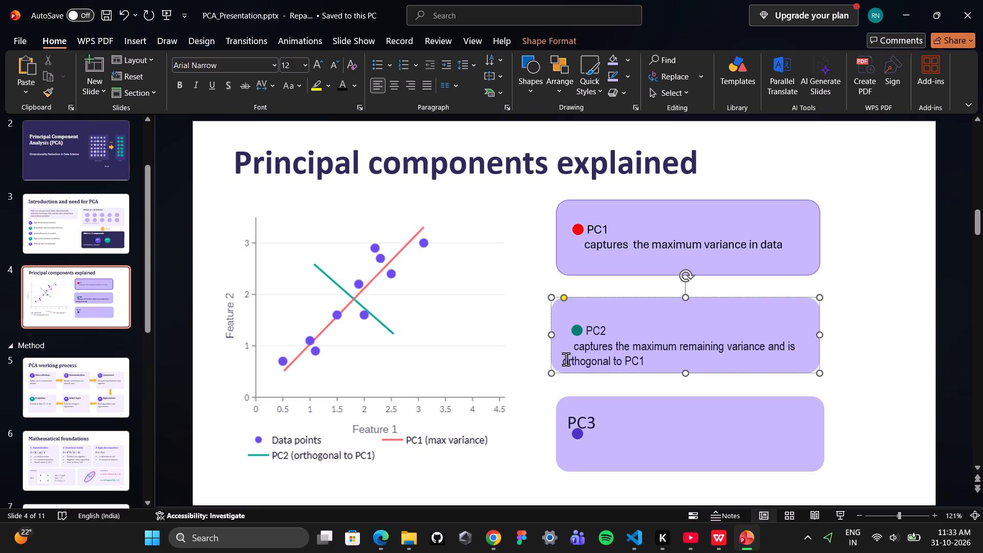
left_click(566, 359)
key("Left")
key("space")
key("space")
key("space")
Look through the later slides of the presentation, from Python implementation to Conclusion and references.
left_click(593, 434)
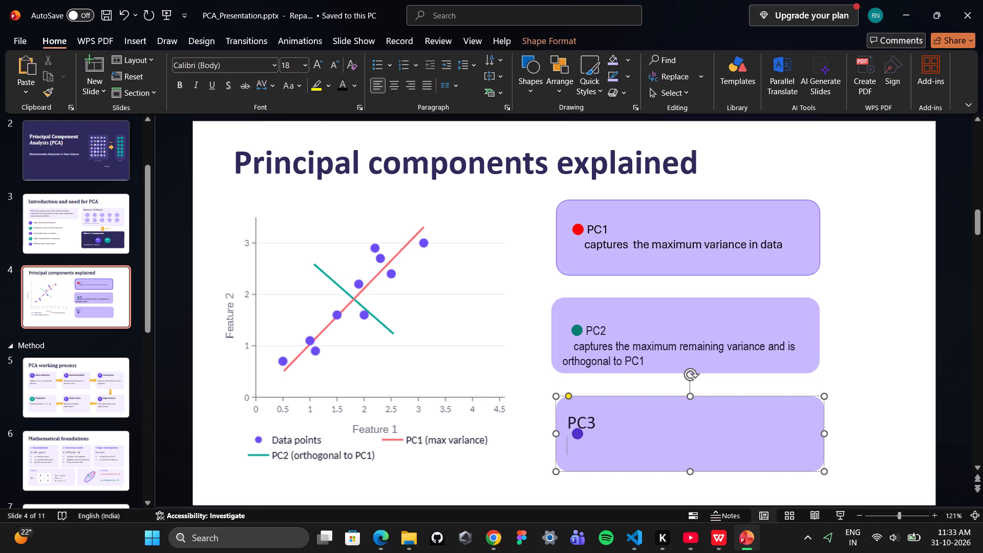
scroll(171, 279, "down", 1)
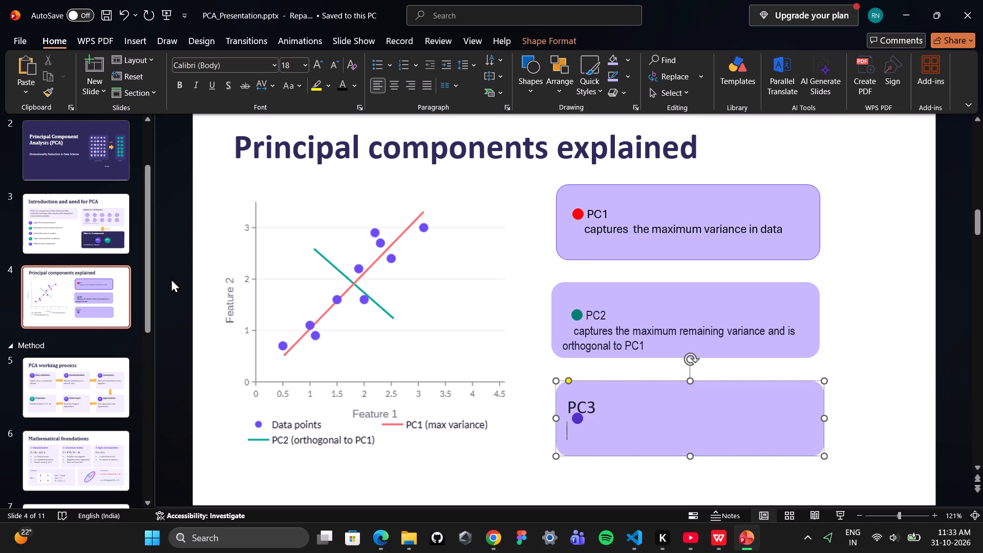
scroll(171, 279, "down", 1)
scroll(91, 316, "down", 14)
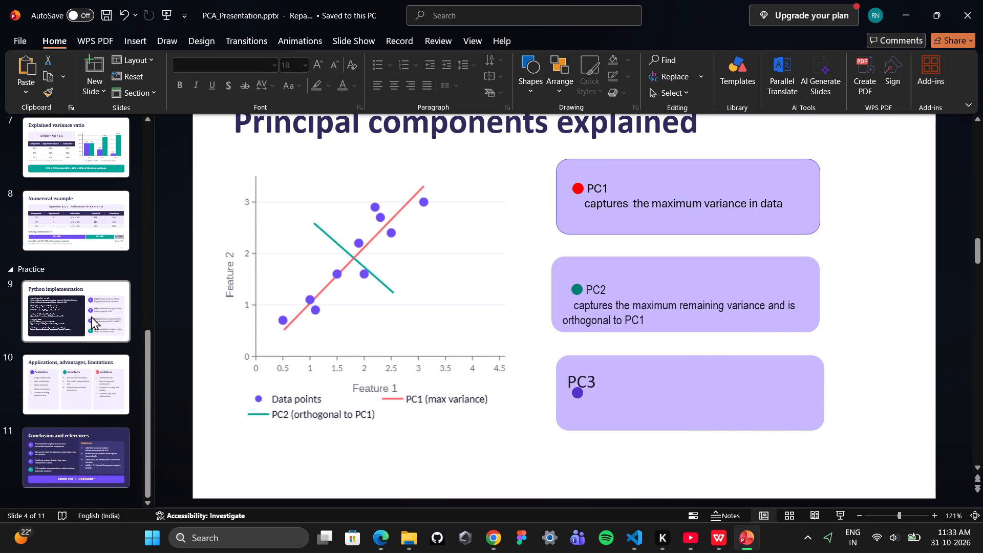
left_click(91, 316)
left_click(91, 369)
left_click_drag(65, 413, 60, 421)
left_click_drag(60, 433, 60, 437)
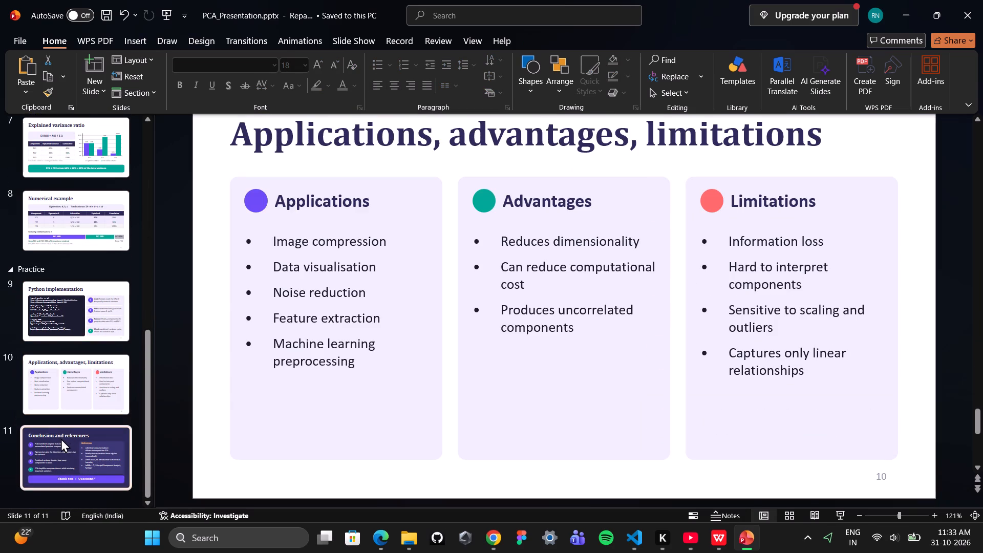
left_click(61, 438)
scroll(541, 251, "up", 7)
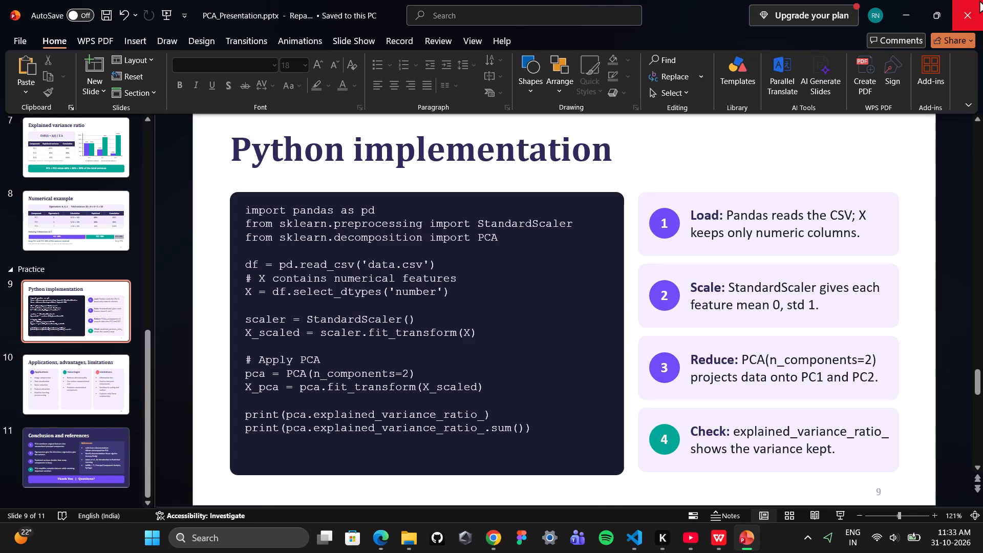
Close PCA_Presentation.pptx without saving the changes.
left_click(979, 0)
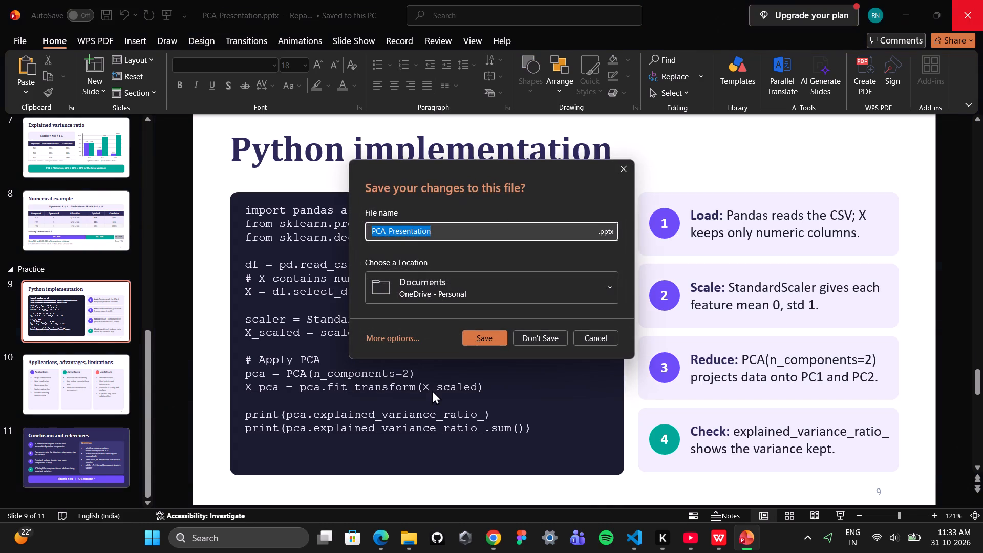
left_click(555, 332)
Switch to WPS Office and look through the slides of its open copy of PCA_Presentation.pptx.
left_click(755, 530)
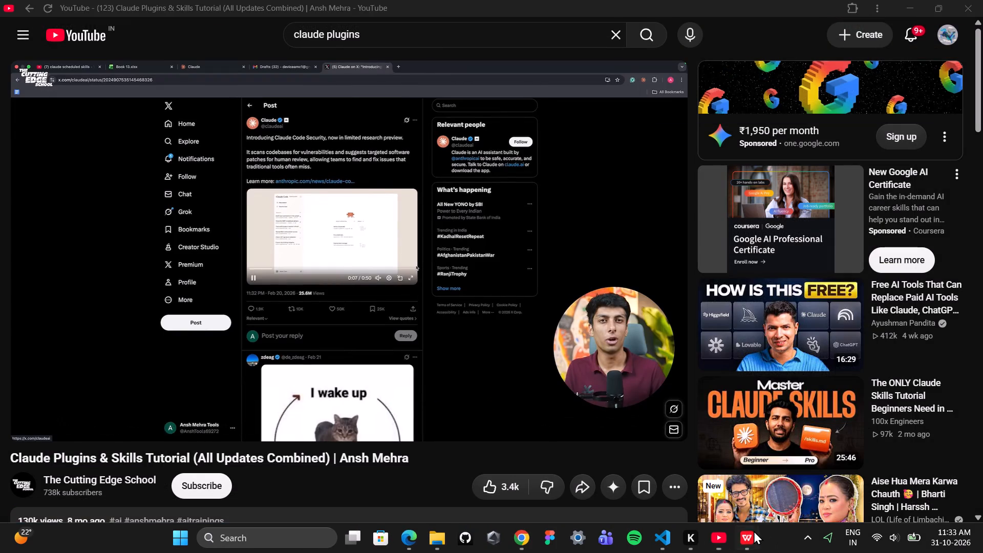
scroll(529, 349, "up", 6)
scroll(529, 349, "down", 7)
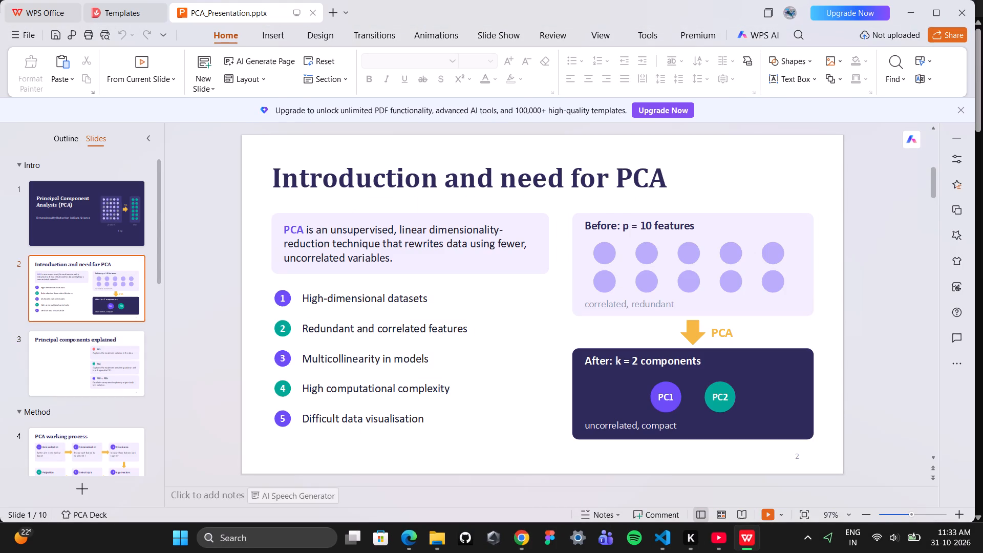
scroll(348, 308, "up", 3)
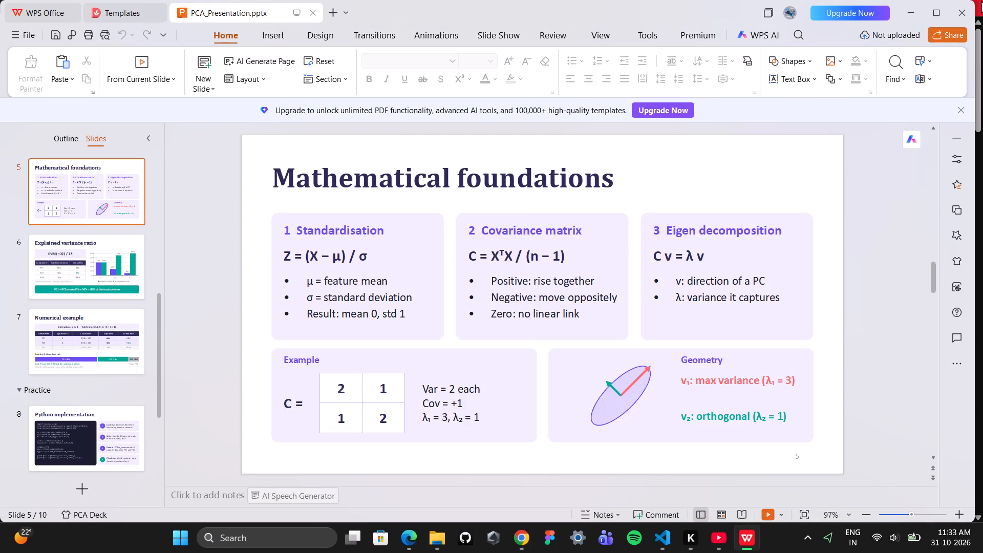
scroll(619, 227, "down", 1)
scroll(619, 227, "up", 3)
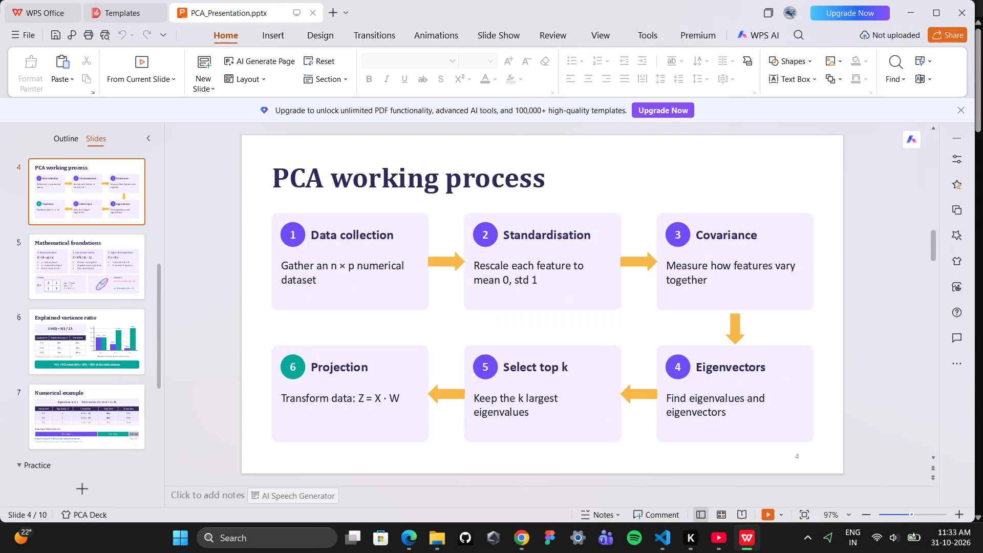
scroll(619, 227, "up", 2)
scroll(619, 227, "down", 1)
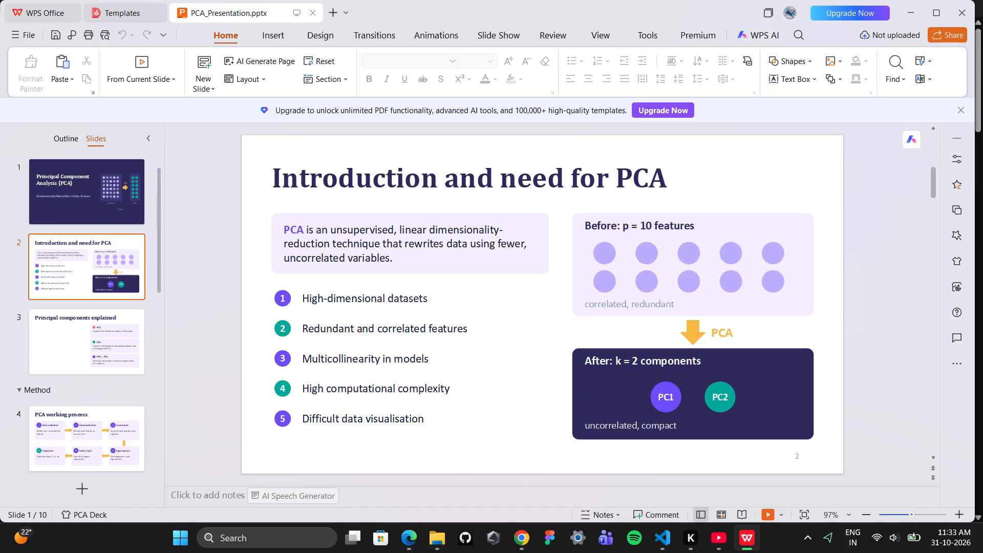
Close the YouTube window and the WPS Office window.
left_click(982, 0)
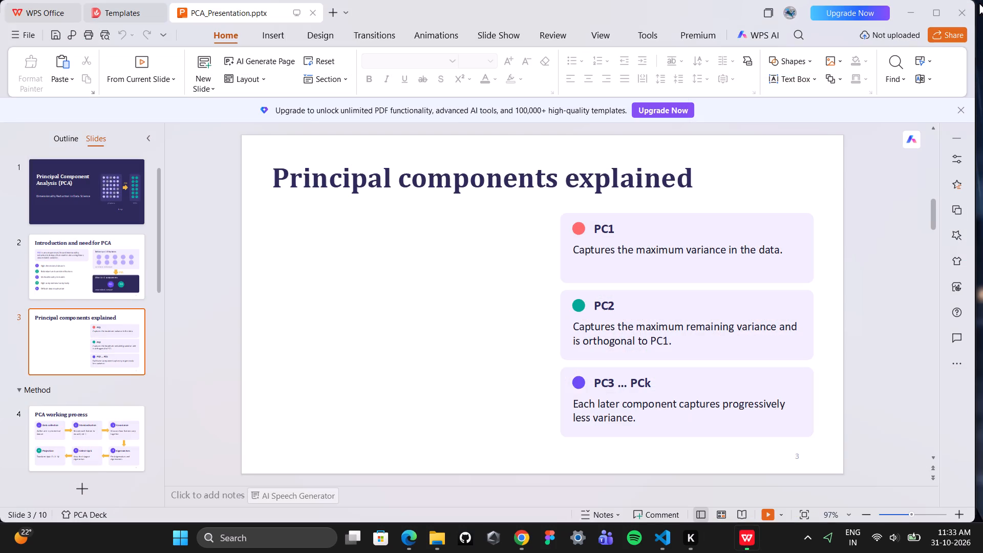
left_click(956, 13)
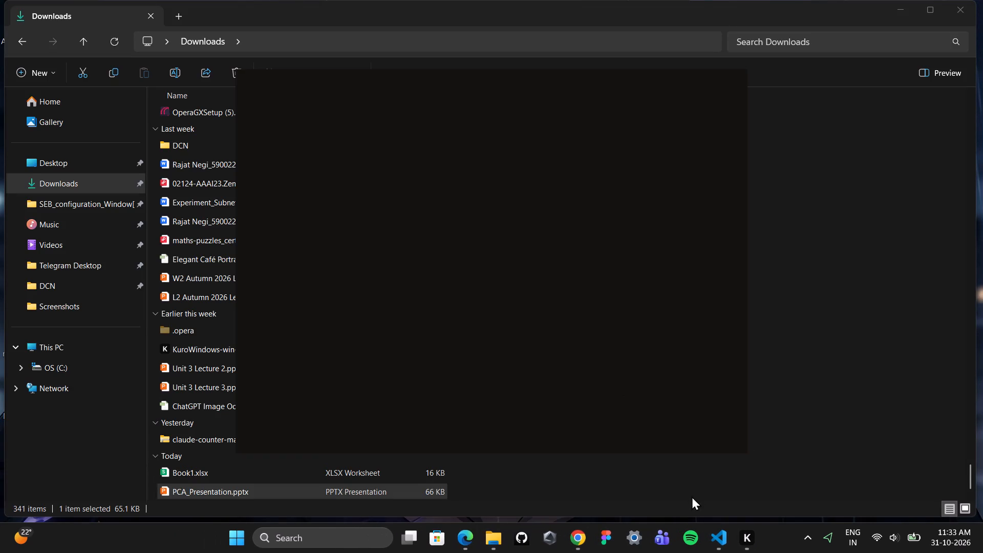
left_click(792, 283)
left_click(577, 519)
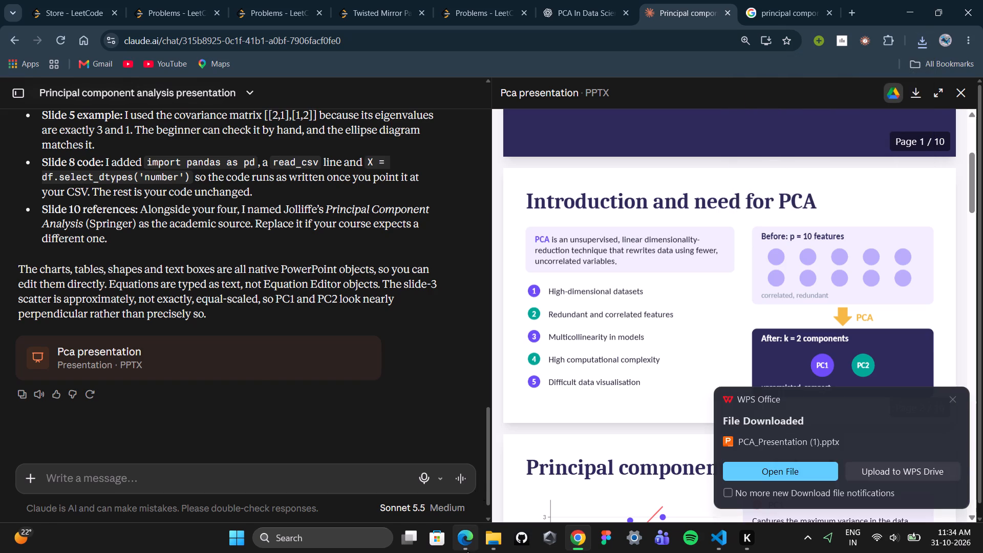
Open the downloaded PCA_Presentation (1).pptx from the Downloads folder in File Explorer with PowerPoint.
left_click(497, 541)
scroll(317, 483, "down", 4)
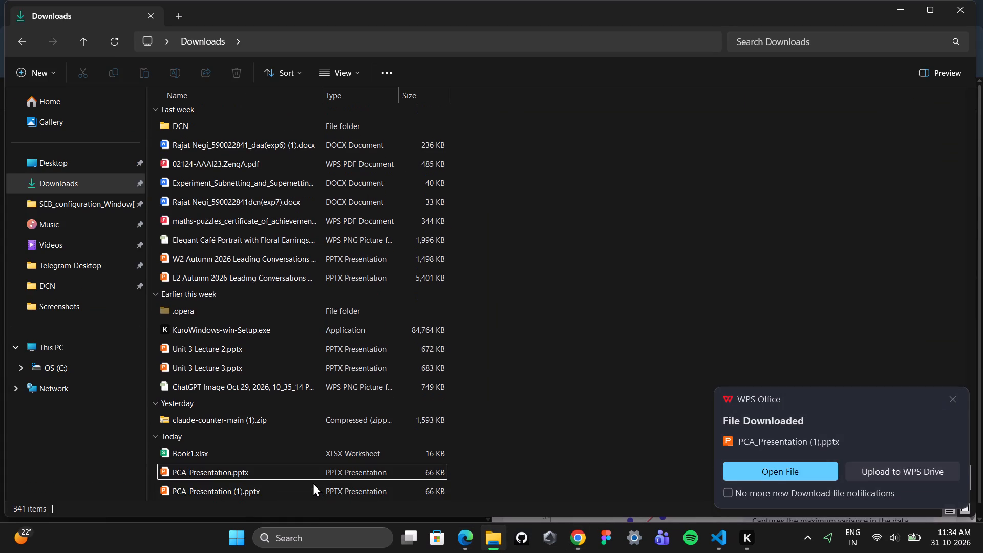
left_click(312, 482)
left_click(298, 495)
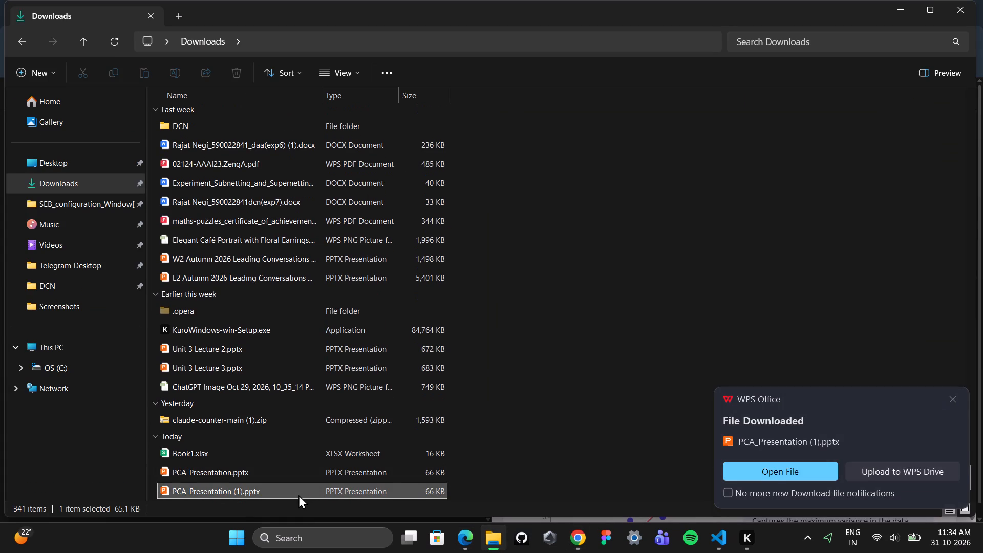
right_click(298, 495)
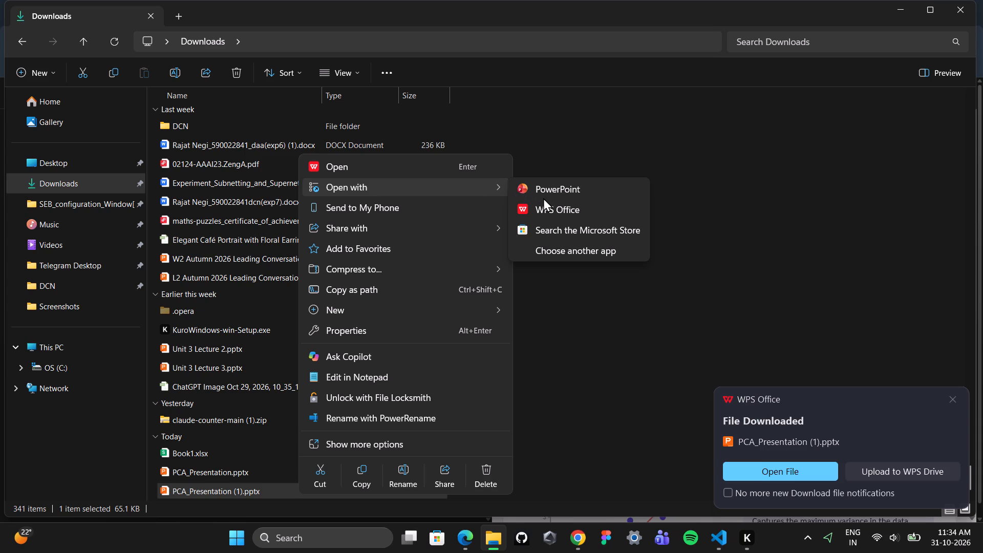
left_click(543, 195)
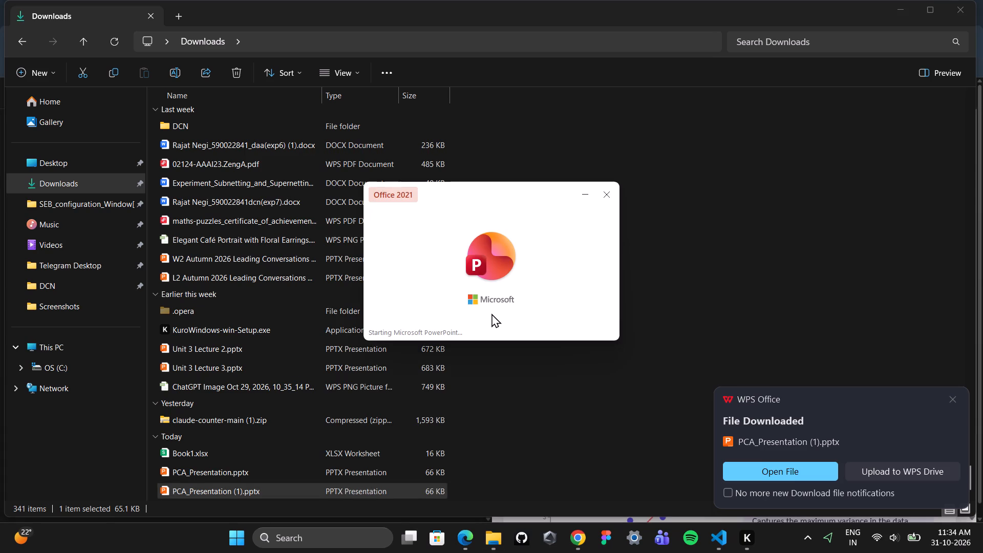
Dismiss the WPS Office download notification and have PowerPoint repair the presentation.
left_click(955, 388)
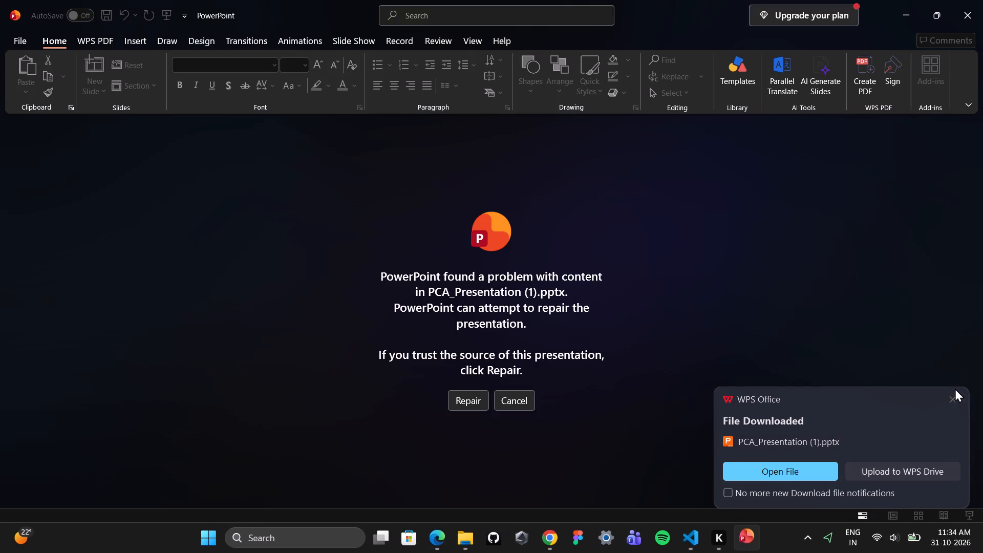
left_click(946, 386)
left_click(955, 386)
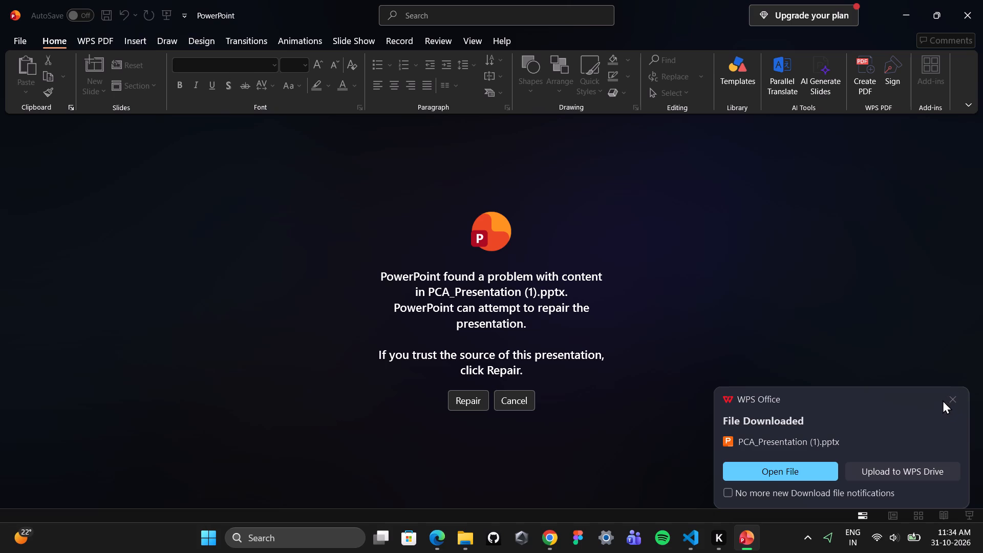
left_click(954, 394)
left_click(473, 408)
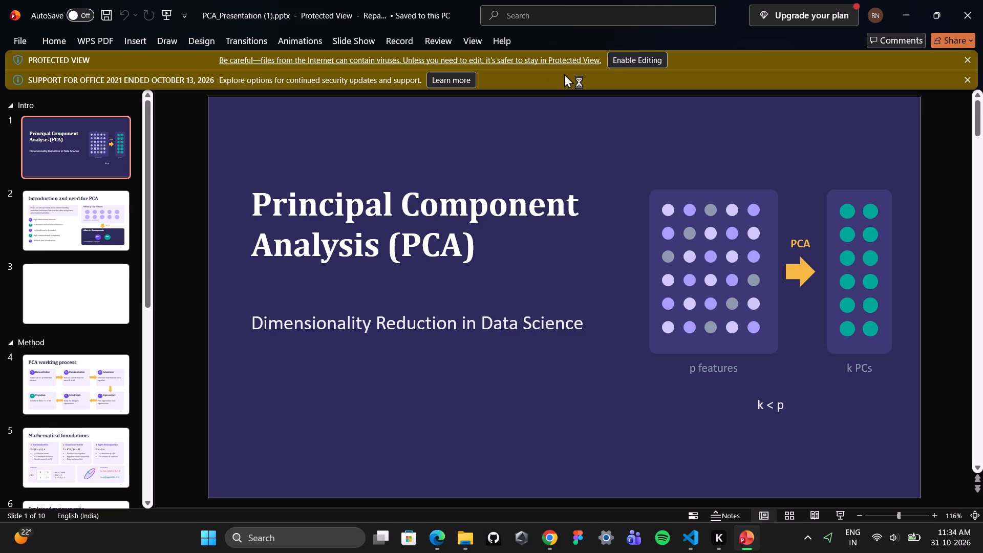
Enable editing for the repaired presentation and dismiss the notice about unreadable content.
left_click(625, 50)
left_click(623, 54)
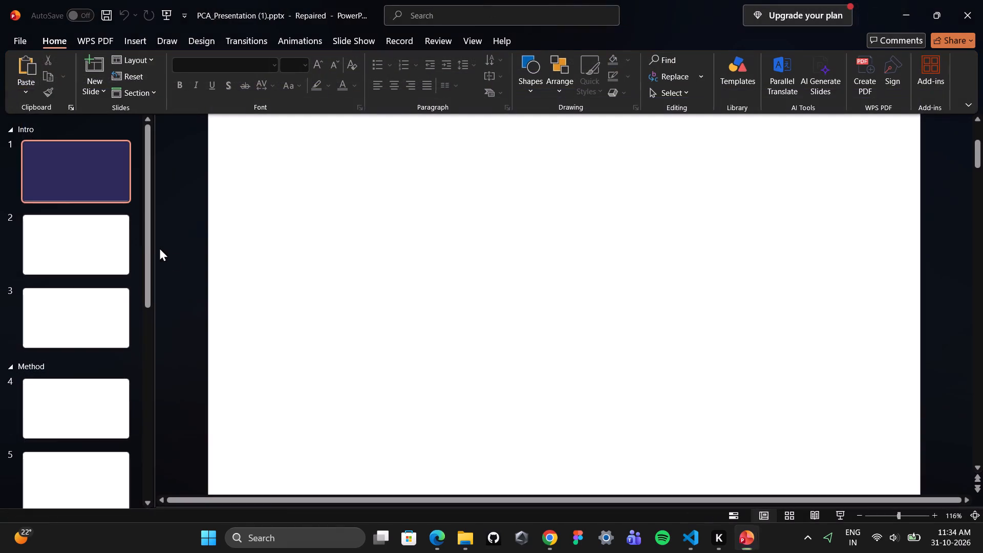
left_click(570, 312)
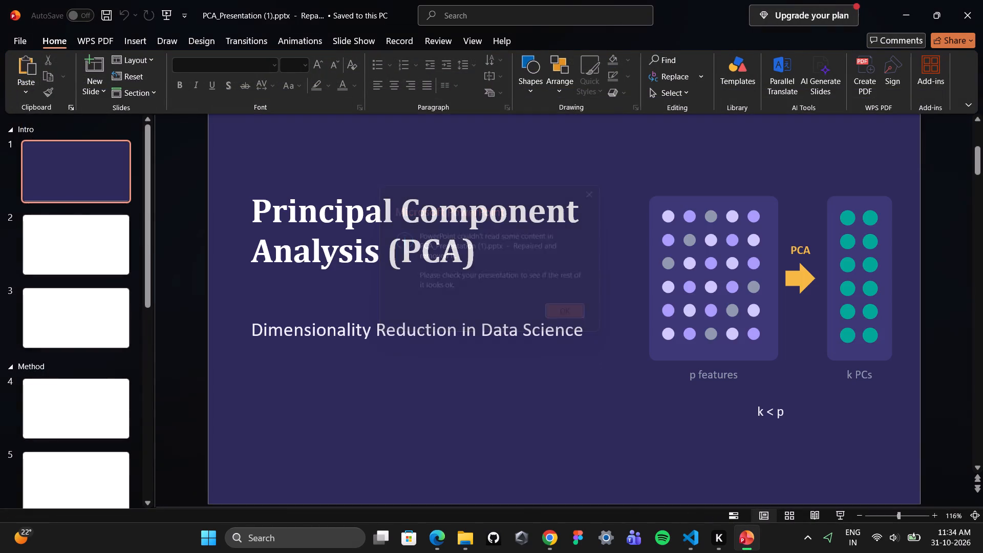
Display slide 3 of the repaired presentation and check the open PowerPoint windows.
left_click(48, 317)
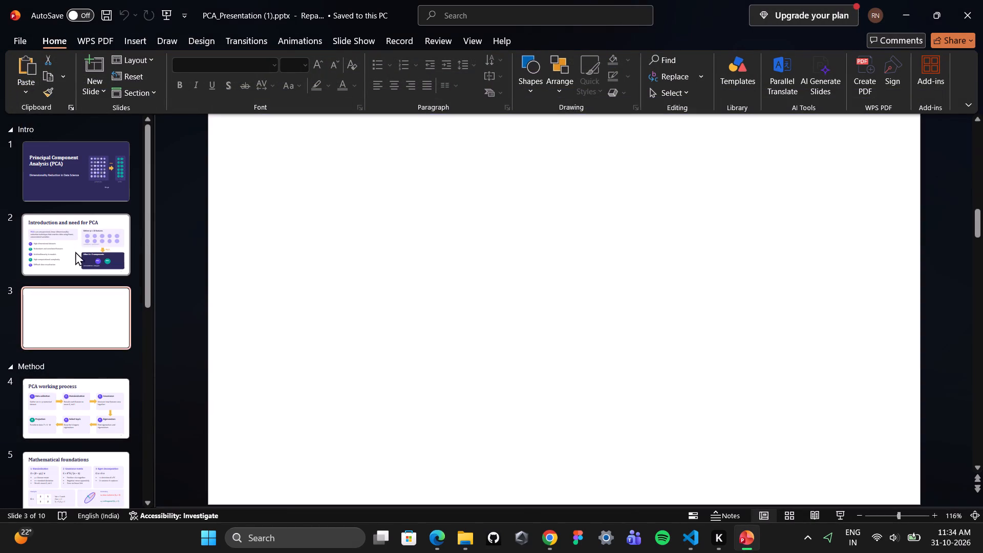
left_click(756, 538)
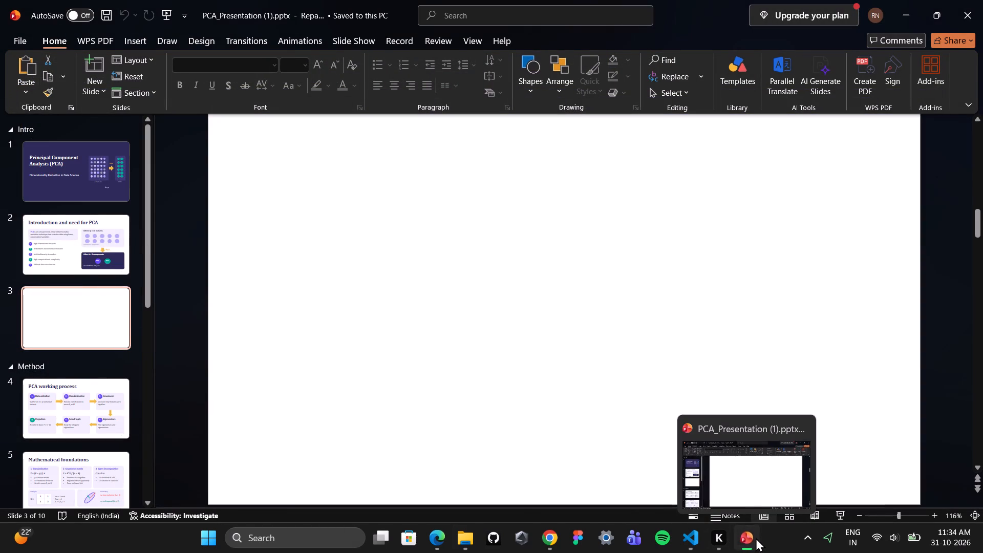